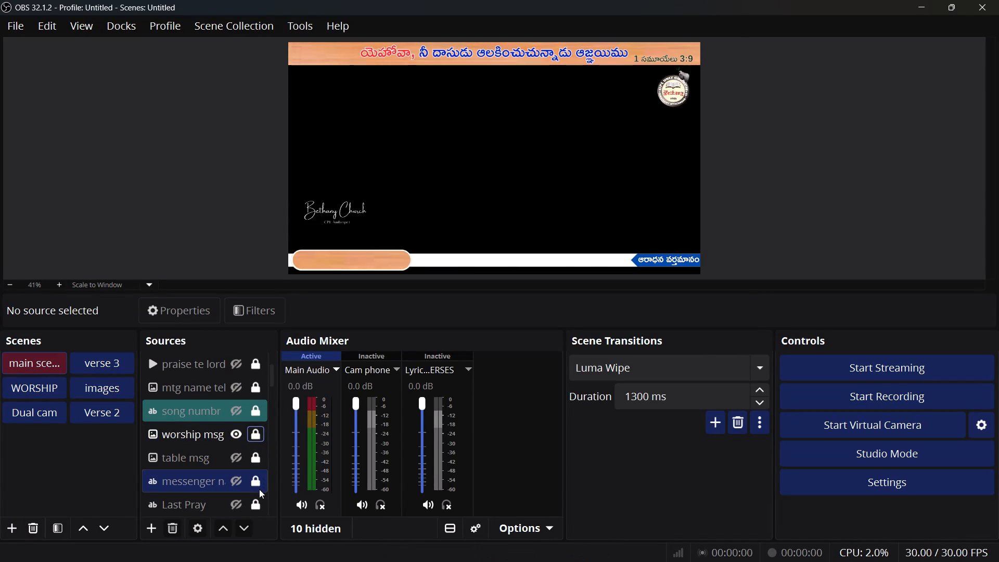
Toggle the worship msg image source in the main scene, leaving it hidden.
{"action": "scroll", "coordinate": [259, 489], "scroll_direction": "down", "scroll_amount": 1}
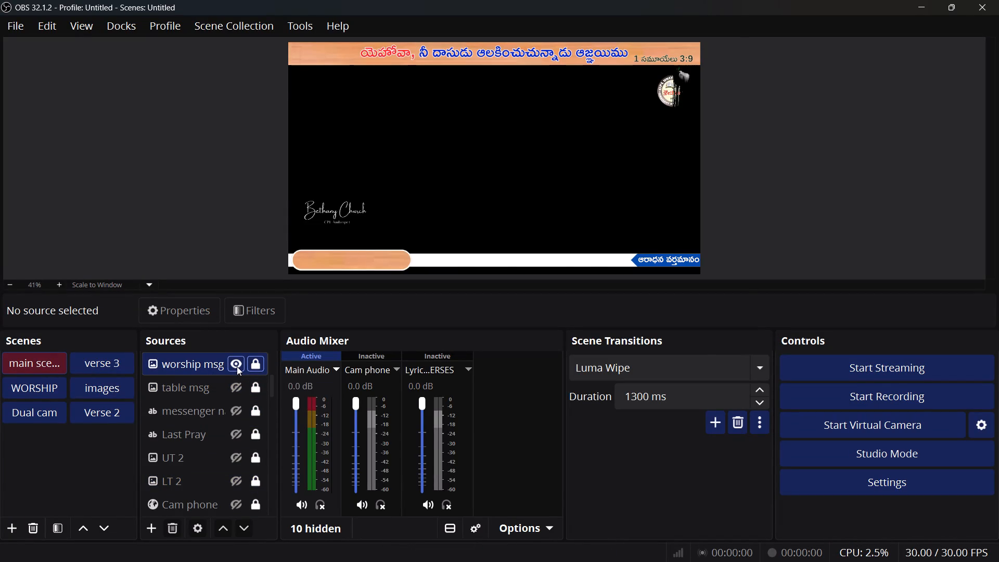
{"action": "left_click", "coordinate": [237, 366]}
{"action": "left_click", "coordinate": [237, 366]}
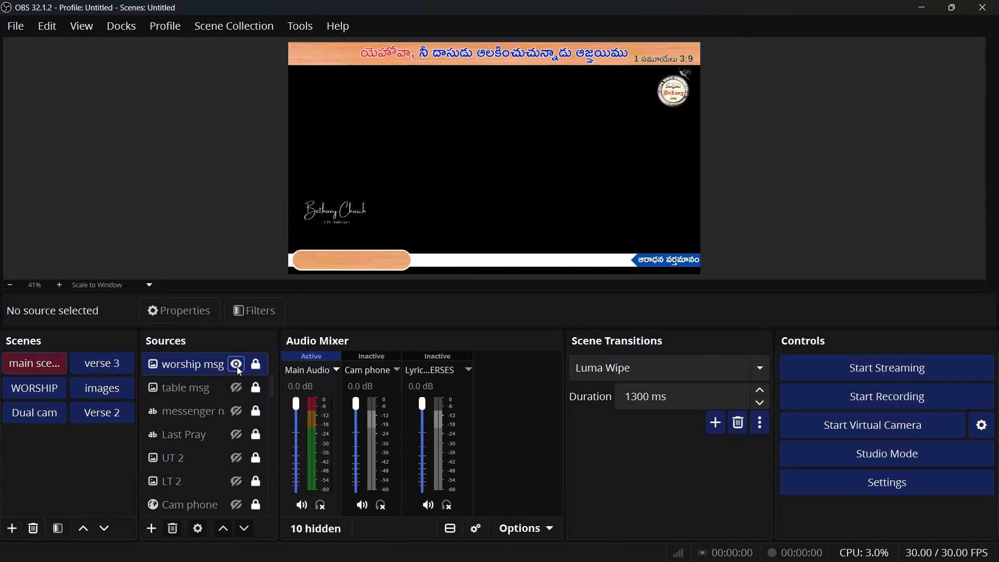
{"action": "left_click", "coordinate": [237, 366]}
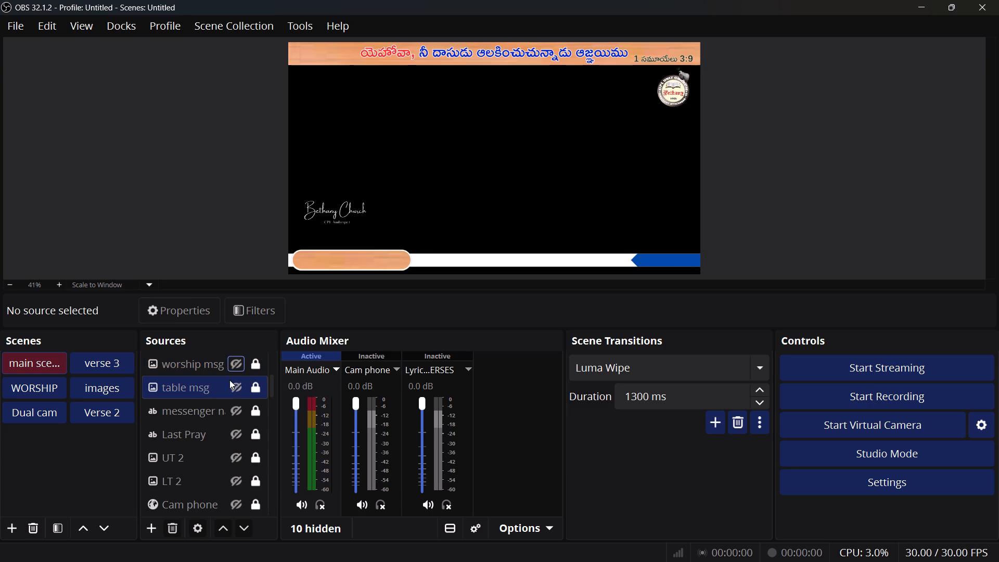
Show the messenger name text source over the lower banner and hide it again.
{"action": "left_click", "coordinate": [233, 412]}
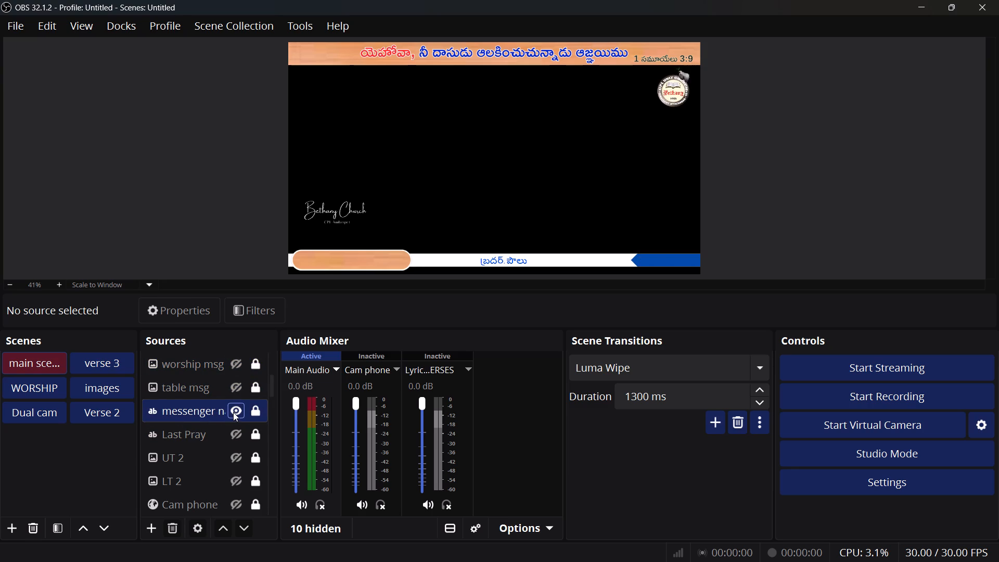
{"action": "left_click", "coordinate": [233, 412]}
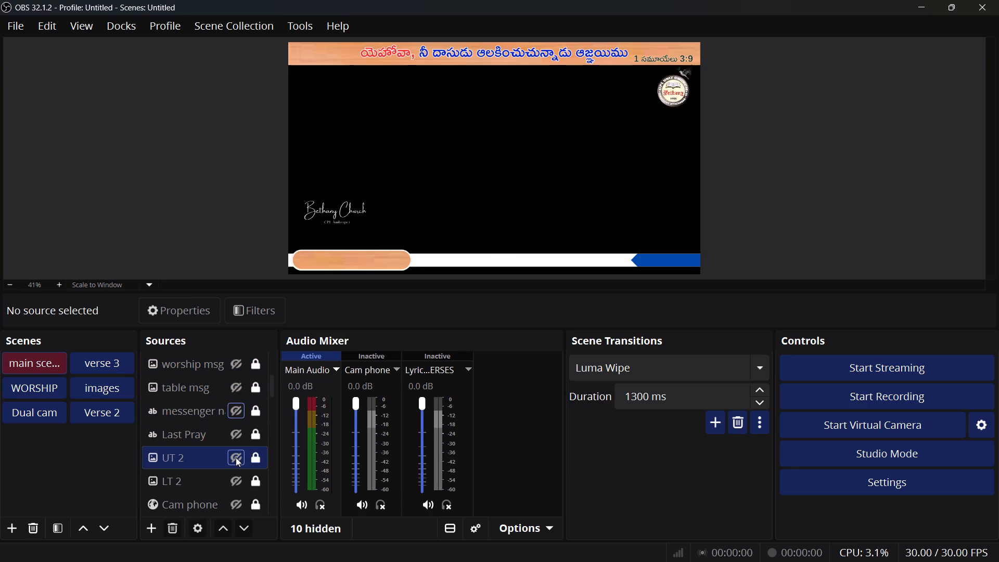
Move the Main UT source up in the source order, placing it between the good friday source and Watermark 2.
{"action": "scroll", "coordinate": [239, 414], "scroll_direction": "down", "scroll_amount": 1}
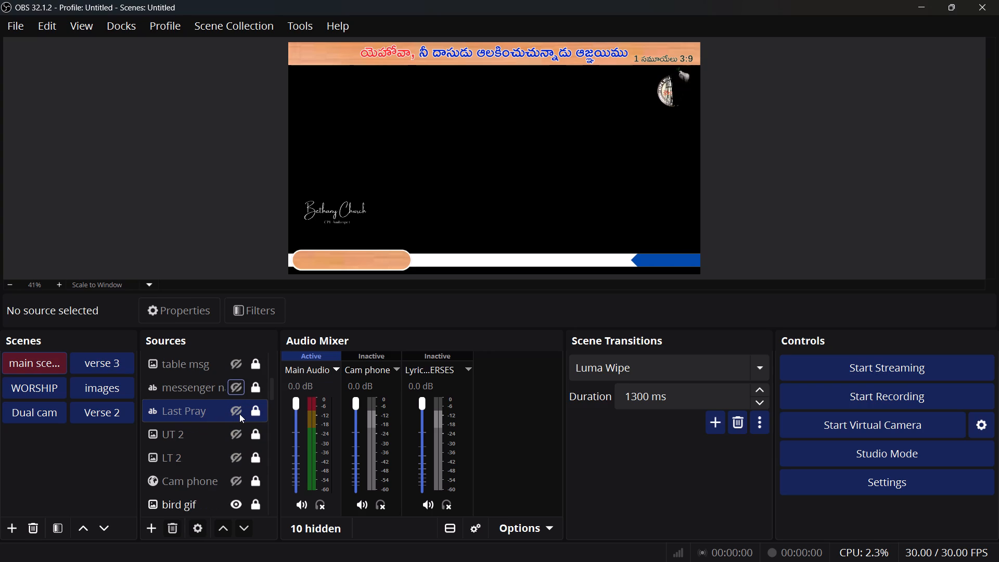
{"action": "scroll", "coordinate": [239, 414], "scroll_direction": "down", "scroll_amount": 2}
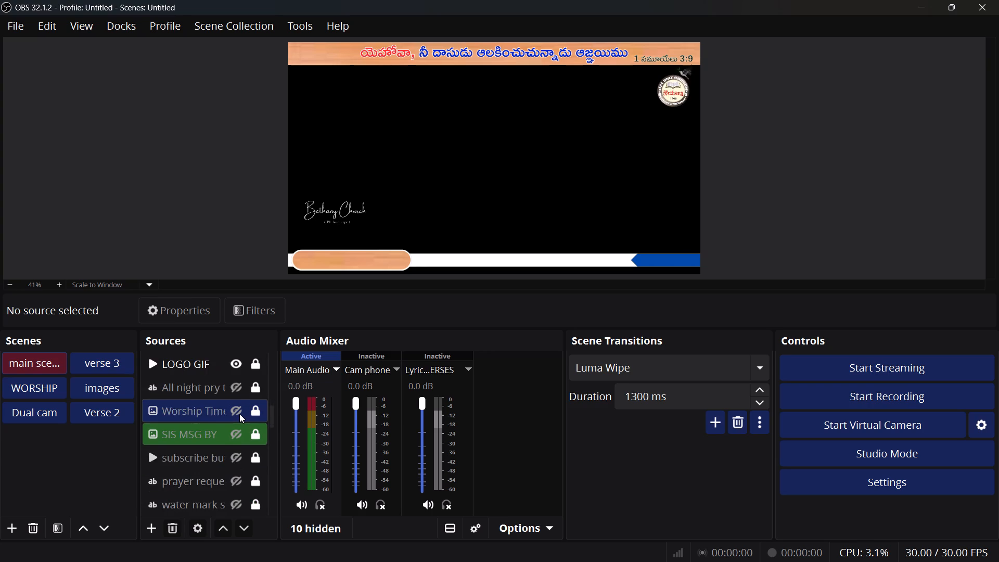
{"action": "scroll", "coordinate": [239, 414], "scroll_direction": "down", "scroll_amount": 1}
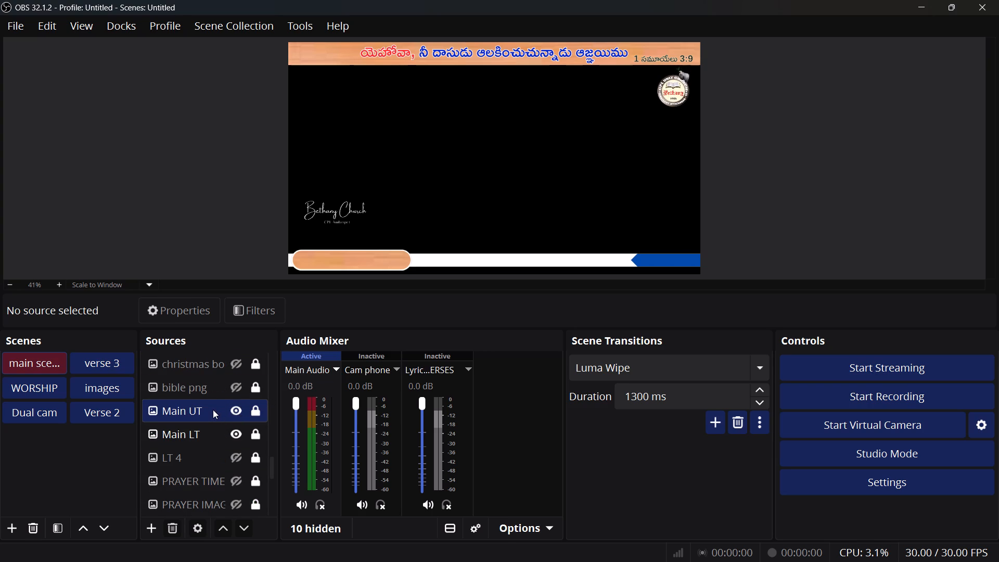
{"action": "left_click_drag", "start_coordinate": [213, 410], "coordinate": [214, 364]}
{"action": "scroll", "coordinate": [214, 364], "scroll_direction": "up", "scroll_amount": 1}
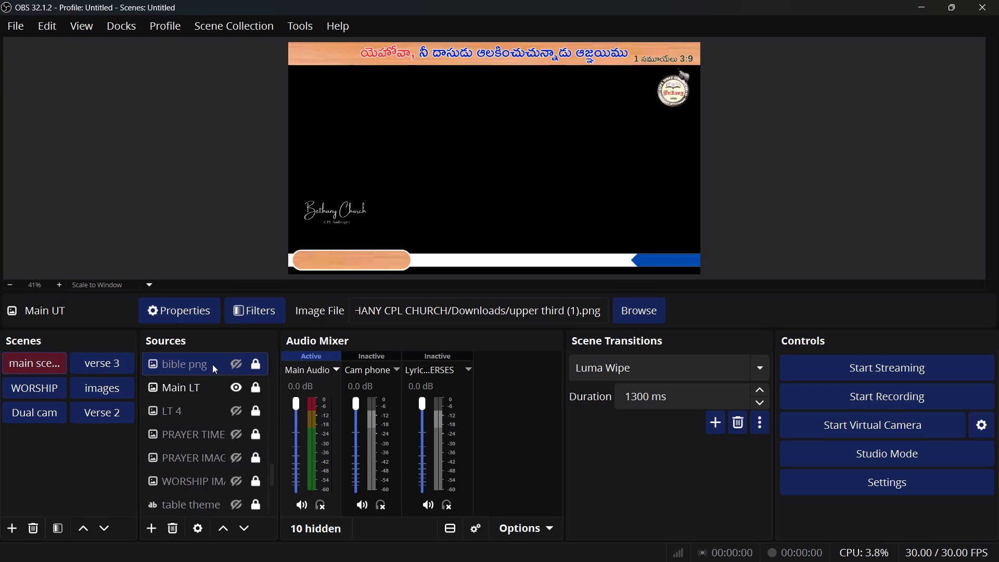
{"action": "scroll", "coordinate": [208, 377], "scroll_direction": "up", "scroll_amount": 1}
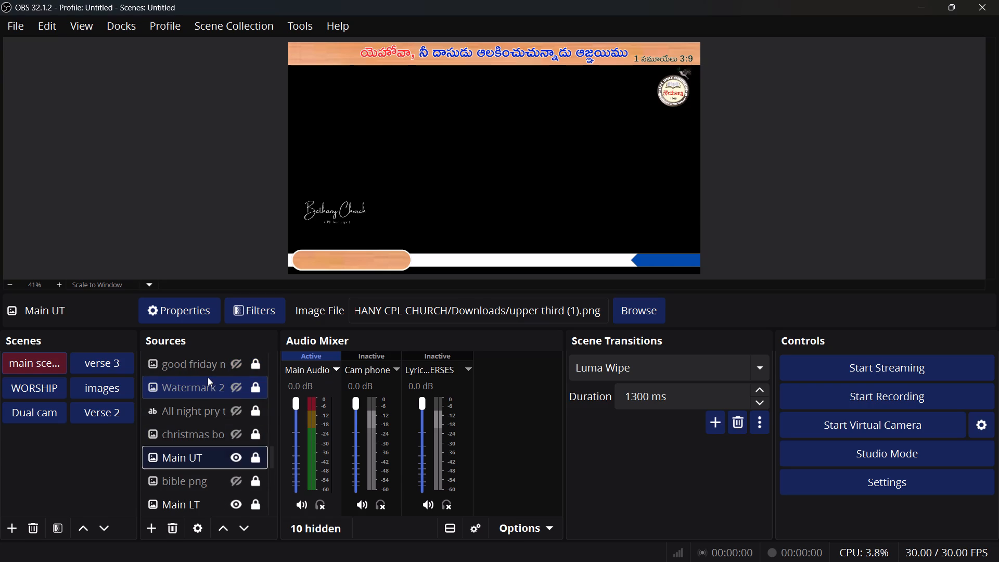
{"action": "left_click_drag", "start_coordinate": [191, 462], "coordinate": [175, 365]}
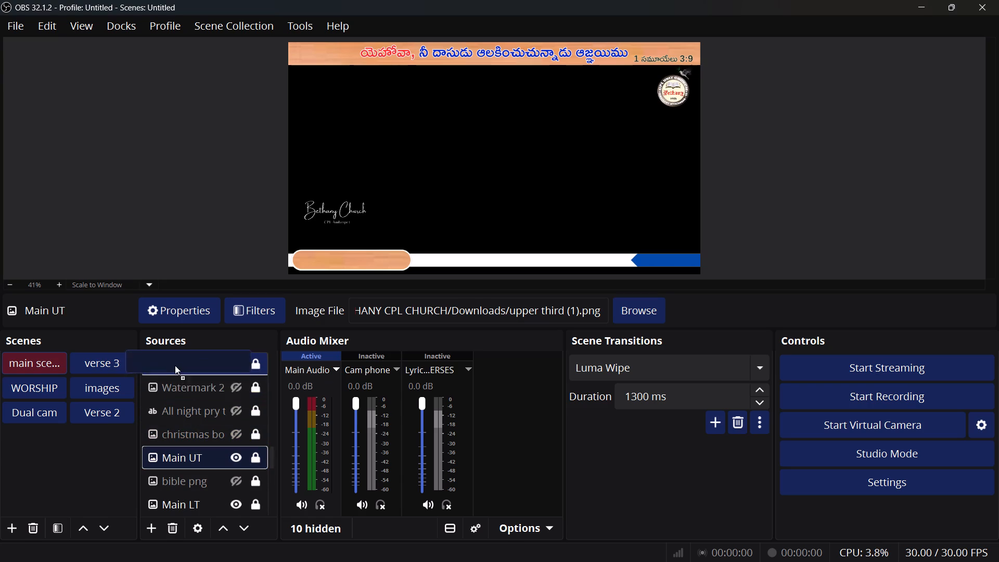
{"action": "left_click_drag", "start_coordinate": [175, 365], "coordinate": [276, 375]}
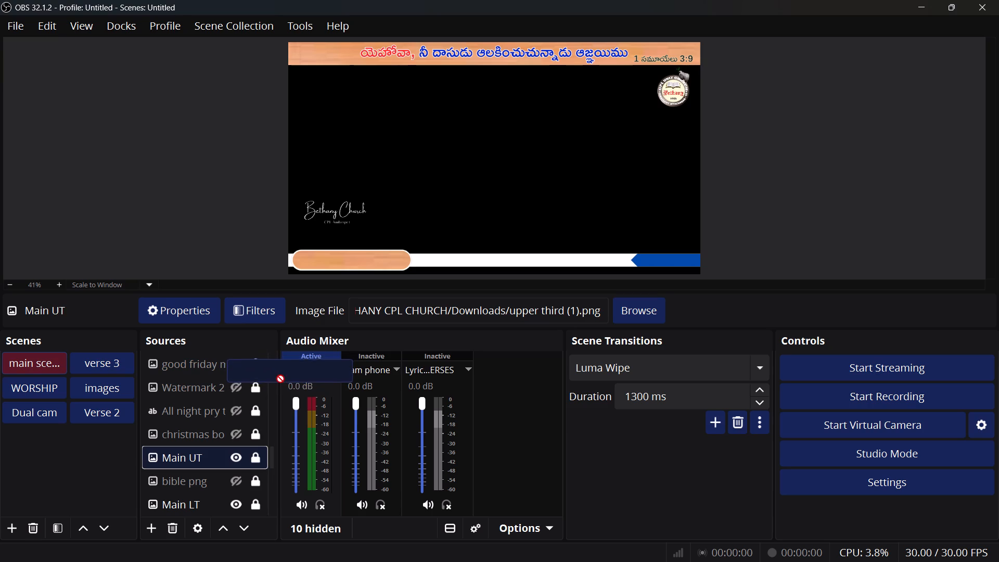
{"action": "left_click_drag", "start_coordinate": [276, 375], "coordinate": [200, 374]}
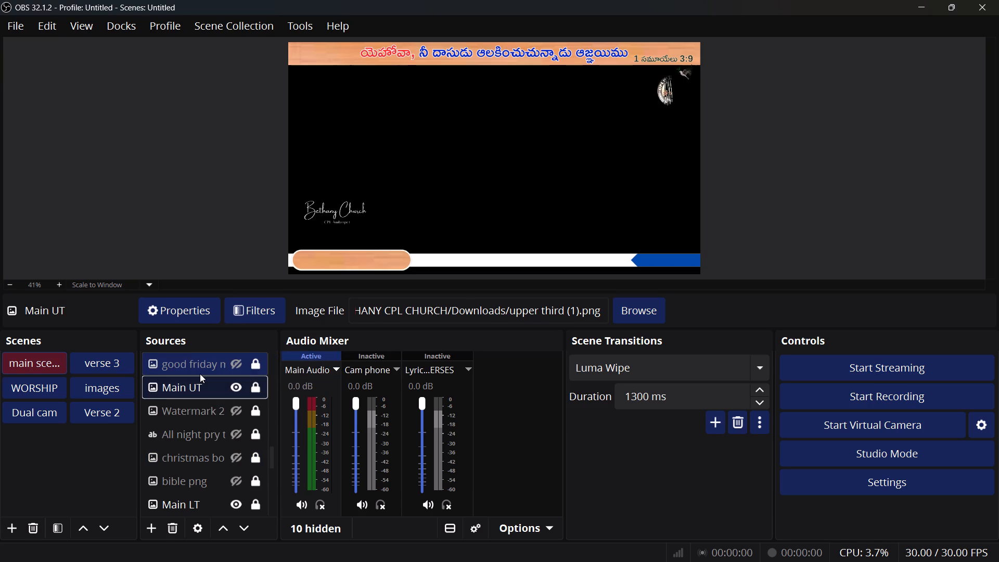
{"action": "left_click", "coordinate": [200, 374]}
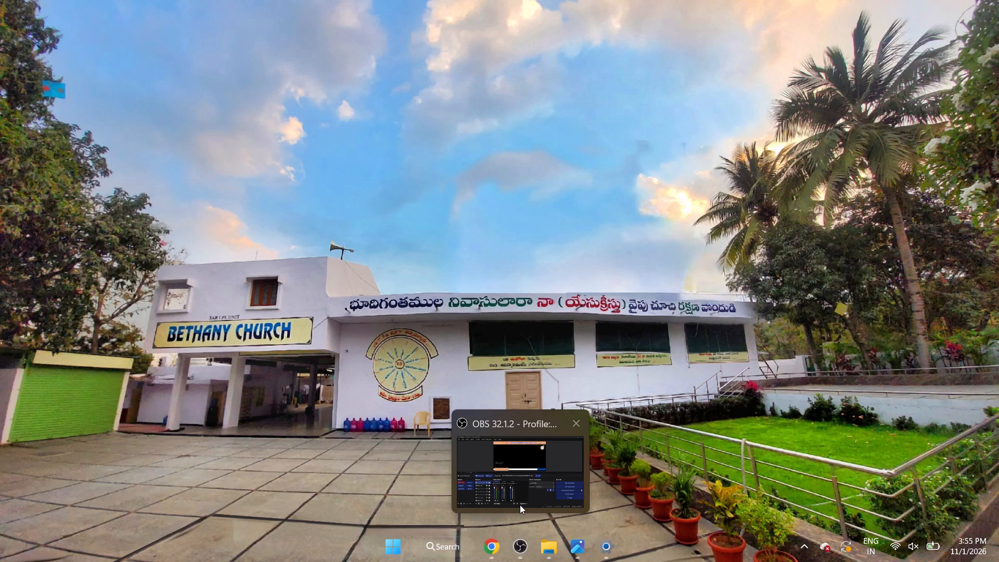
Switch to OBS Studio and select the Main UT source in the main scene.
{"action": "left_click", "coordinate": [520, 505]}
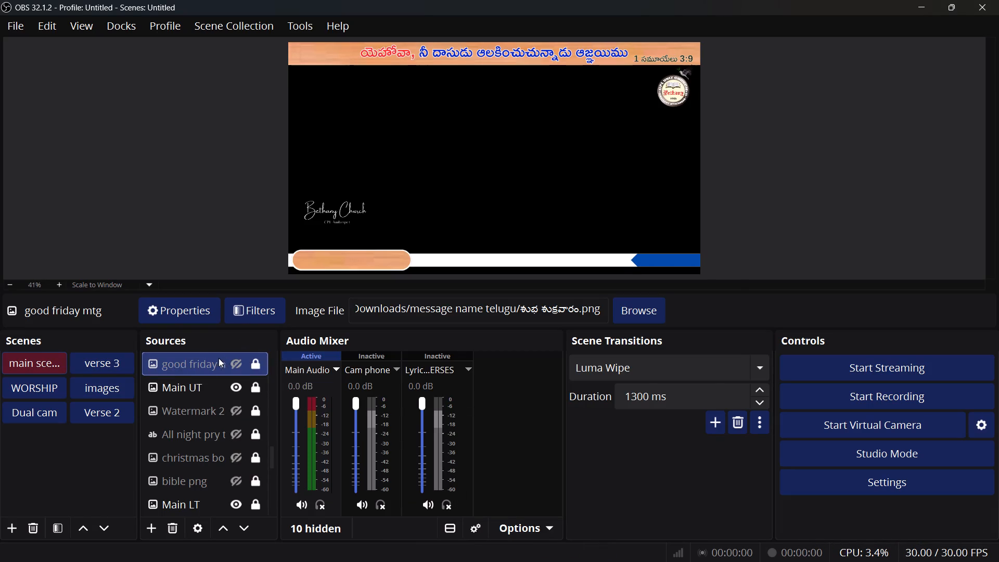
{"action": "right_click", "coordinate": [188, 395]}
{"action": "right_click", "coordinate": [188, 395]}
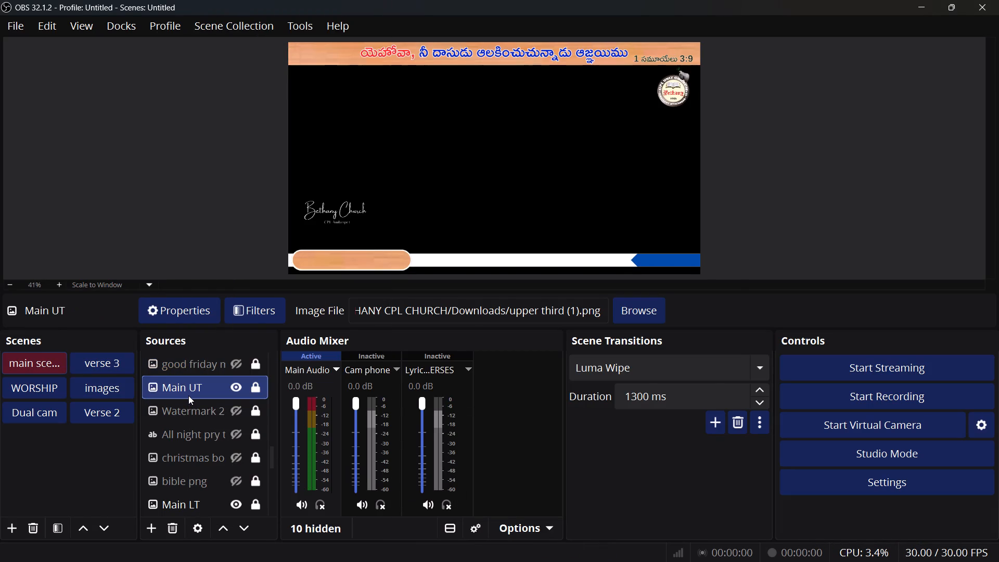
{"action": "left_click", "coordinate": [188, 395]}
Move the Main UT source up the source order so it sits between Last Pray and UT 2.
{"action": "scroll", "coordinate": [188, 395], "scroll_direction": "up", "scroll_amount": 1}
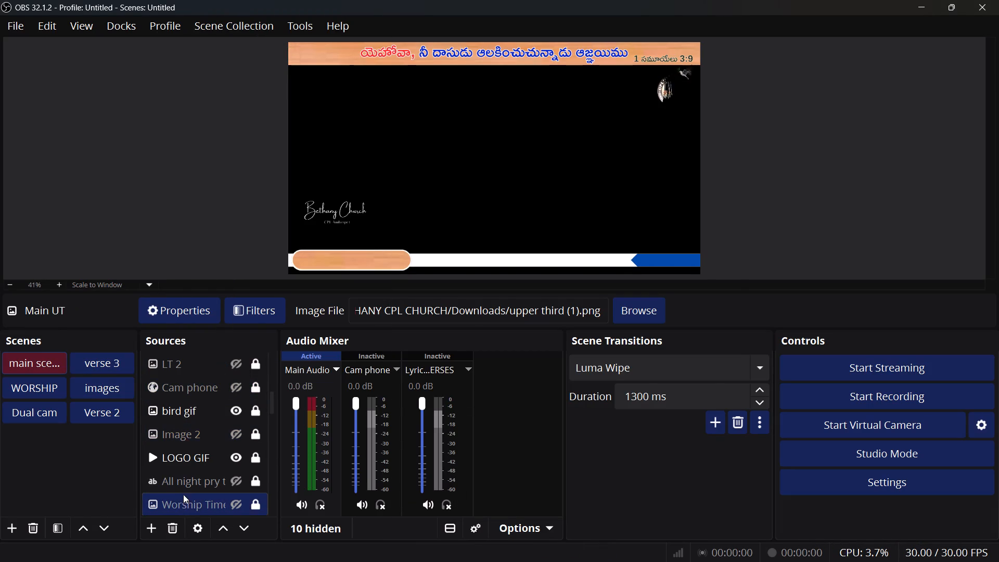
{"action": "scroll", "coordinate": [183, 493], "scroll_direction": "down", "scroll_amount": 1}
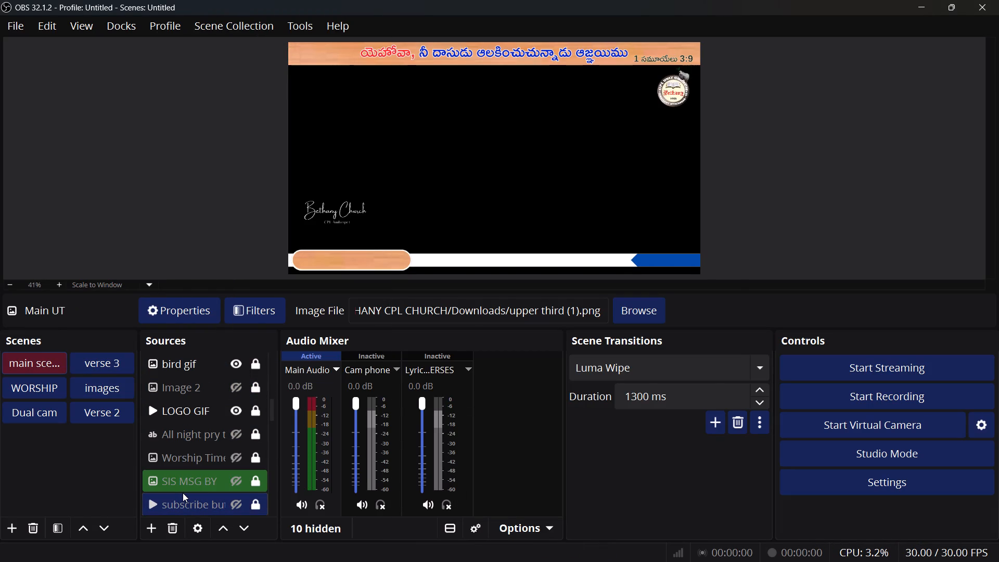
{"action": "scroll", "coordinate": [183, 493], "scroll_direction": "up", "scroll_amount": 2}
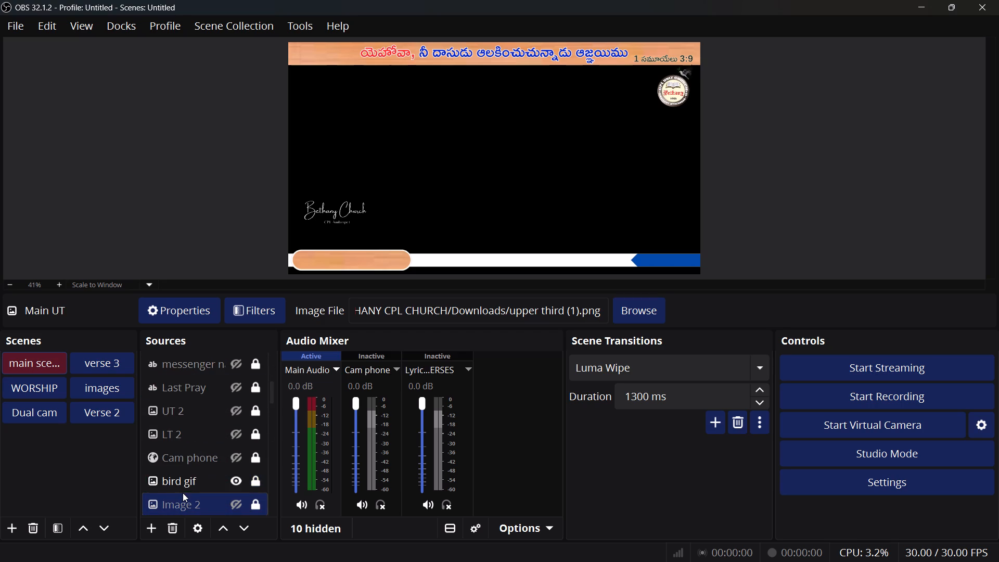
{"action": "scroll", "coordinate": [183, 493], "scroll_direction": "down", "scroll_amount": 2}
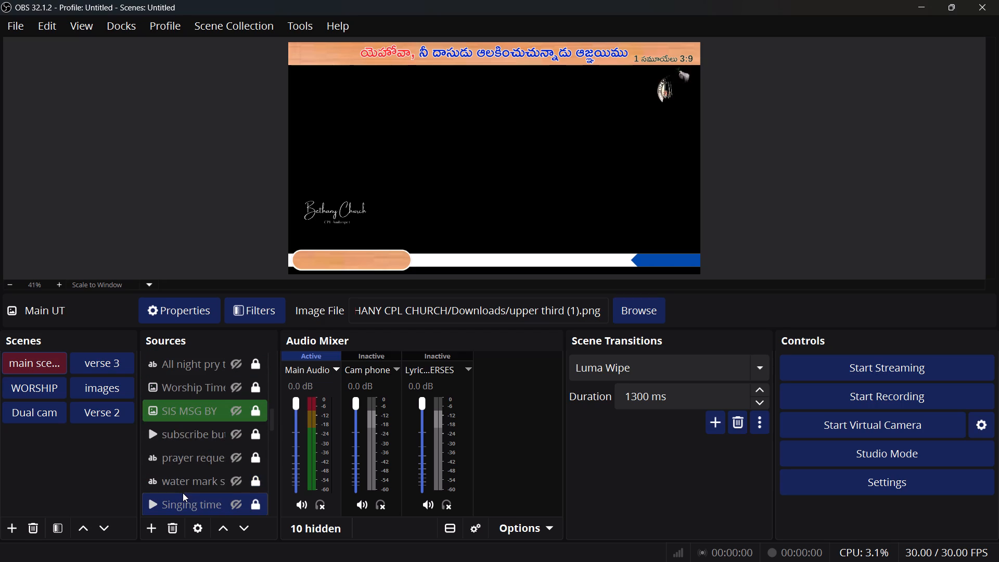
{"action": "scroll", "coordinate": [183, 493], "scroll_direction": "down", "scroll_amount": 1}
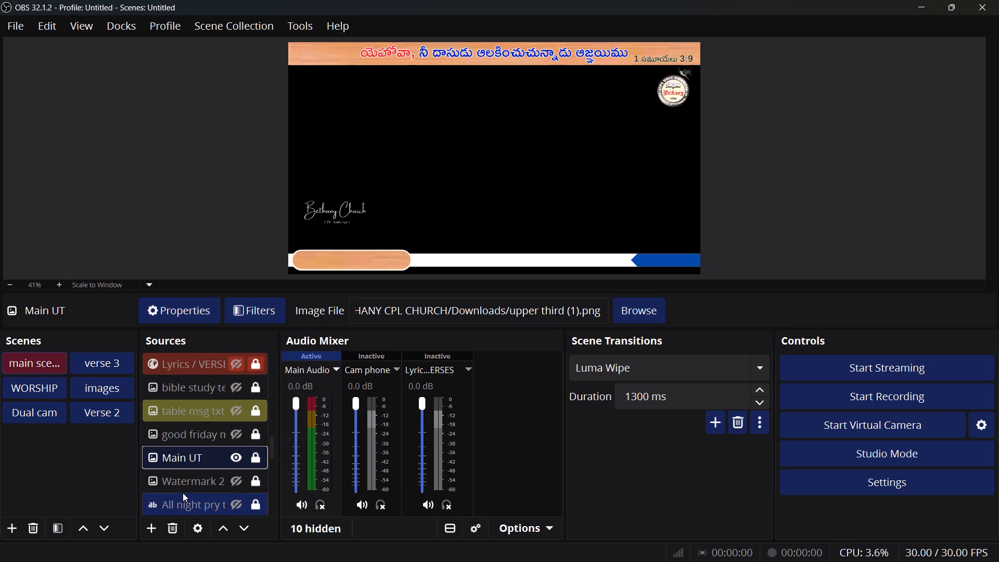
{"action": "scroll", "coordinate": [183, 493], "scroll_direction": "down", "scroll_amount": 1}
{"action": "left_click_drag", "start_coordinate": [195, 459], "coordinate": [195, 381]}
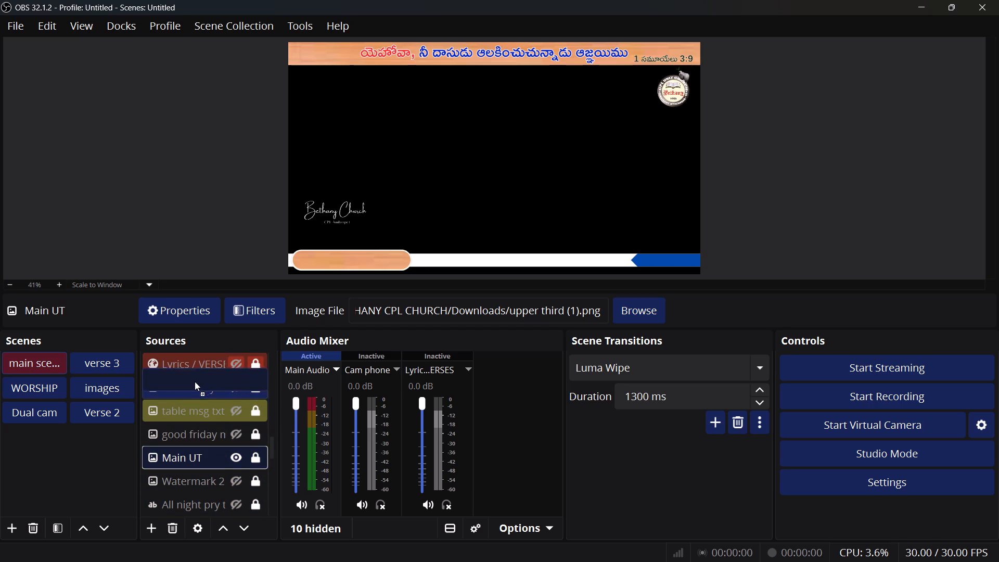
{"action": "left_click_drag", "start_coordinate": [195, 381], "coordinate": [195, 375]}
{"action": "scroll", "coordinate": [192, 407], "scroll_direction": "up", "scroll_amount": 1}
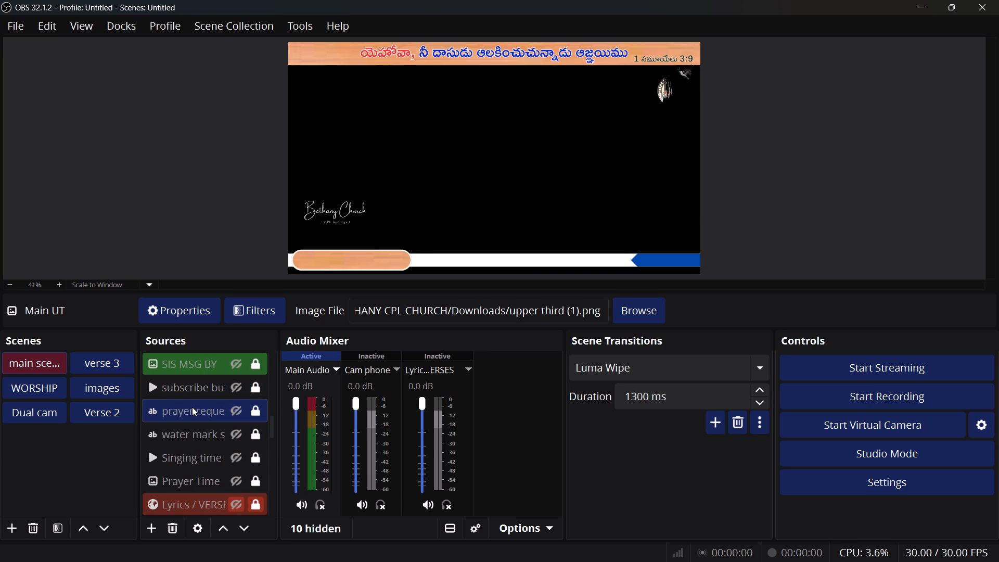
{"action": "scroll", "coordinate": [192, 407], "scroll_direction": "down", "scroll_amount": 1}
{"action": "left_click_drag", "start_coordinate": [193, 514], "coordinate": [182, 384]}
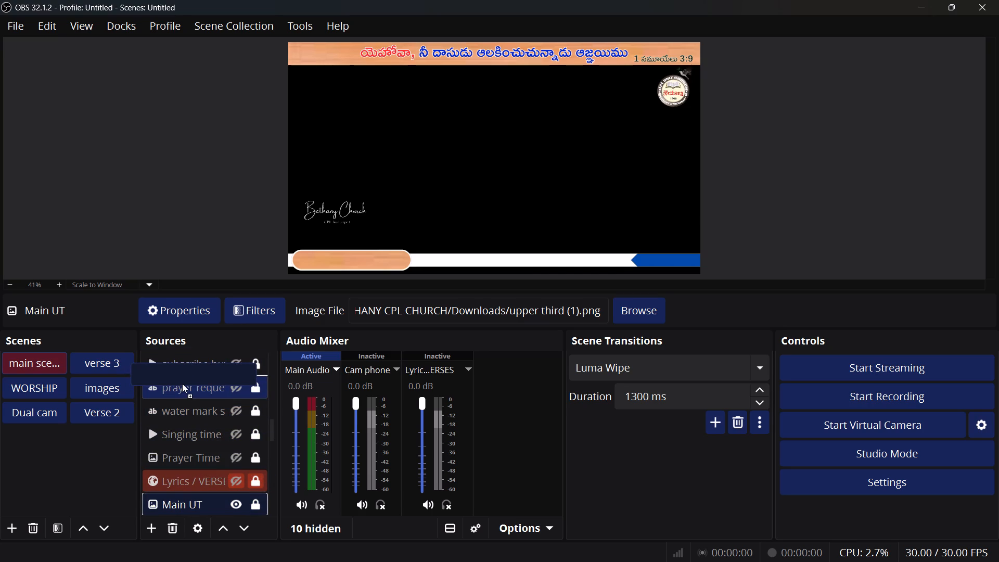
{"action": "left_click_drag", "start_coordinate": [182, 384], "coordinate": [191, 369]}
{"action": "scroll", "coordinate": [191, 369], "scroll_direction": "up", "scroll_amount": 1}
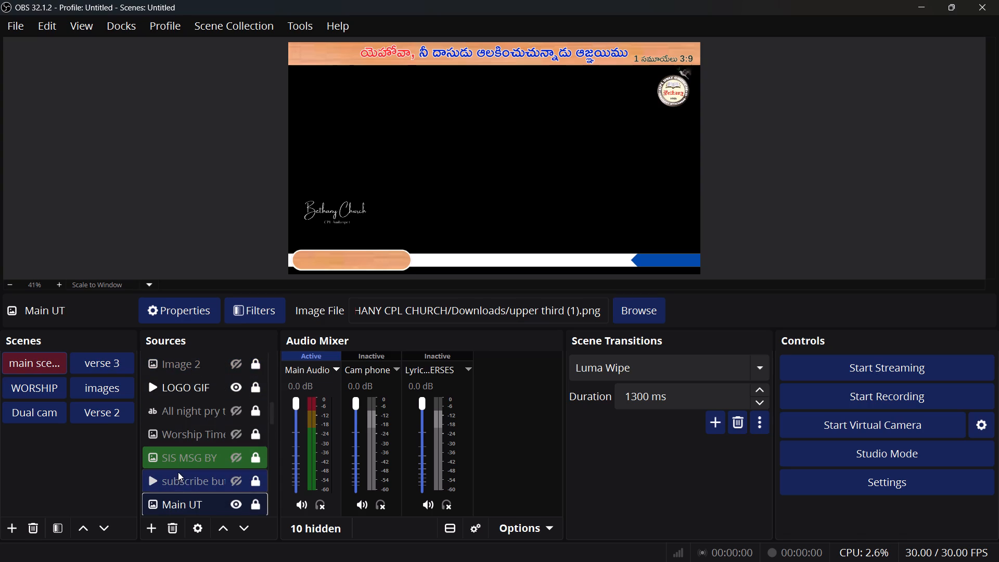
{"action": "left_click_drag", "start_coordinate": [187, 502], "coordinate": [185, 373]}
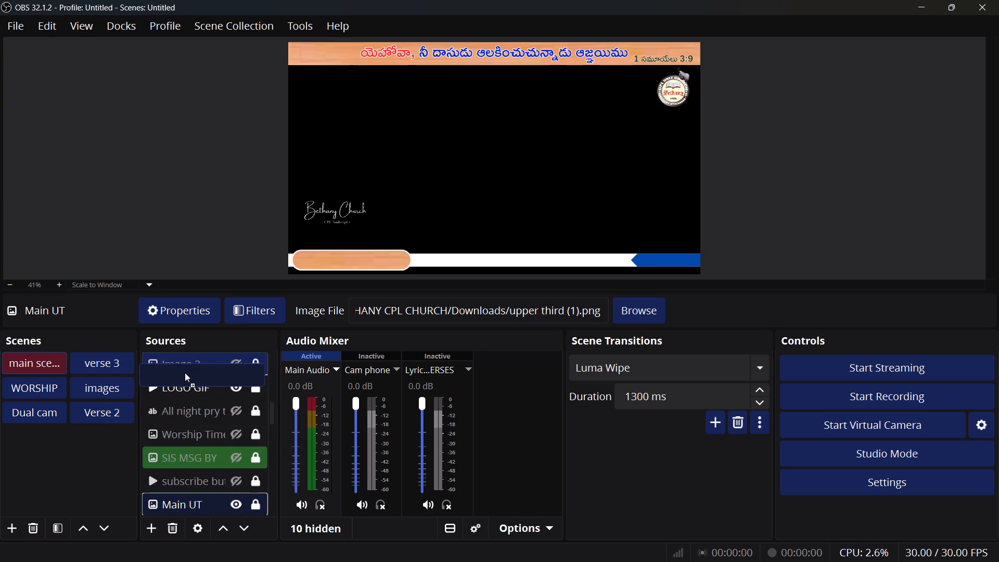
{"action": "left_click_drag", "start_coordinate": [185, 373], "coordinate": [185, 372]}
{"action": "scroll", "coordinate": [185, 385], "scroll_direction": "up", "scroll_amount": 1}
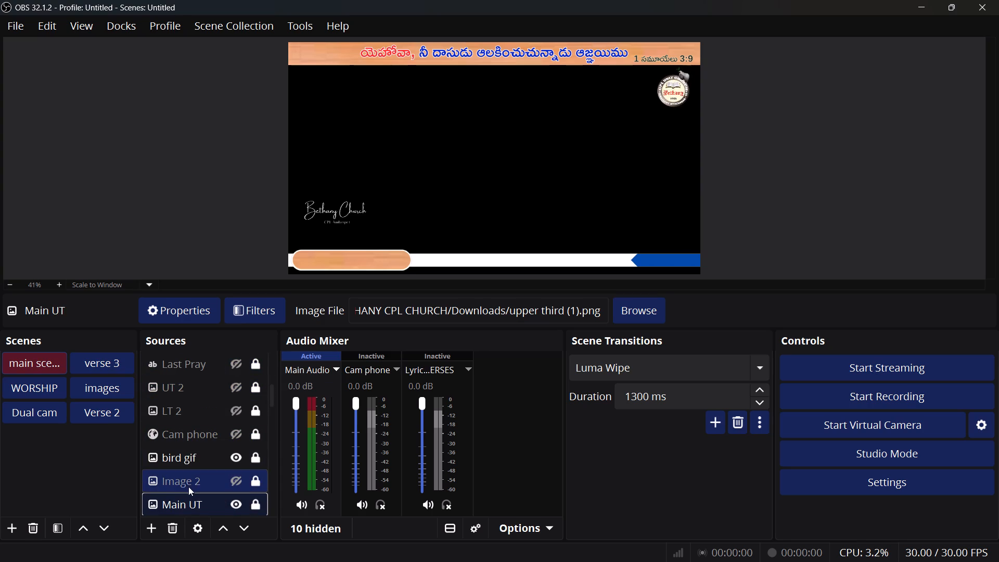
{"action": "left_click_drag", "start_coordinate": [188, 493], "coordinate": [190, 362]}
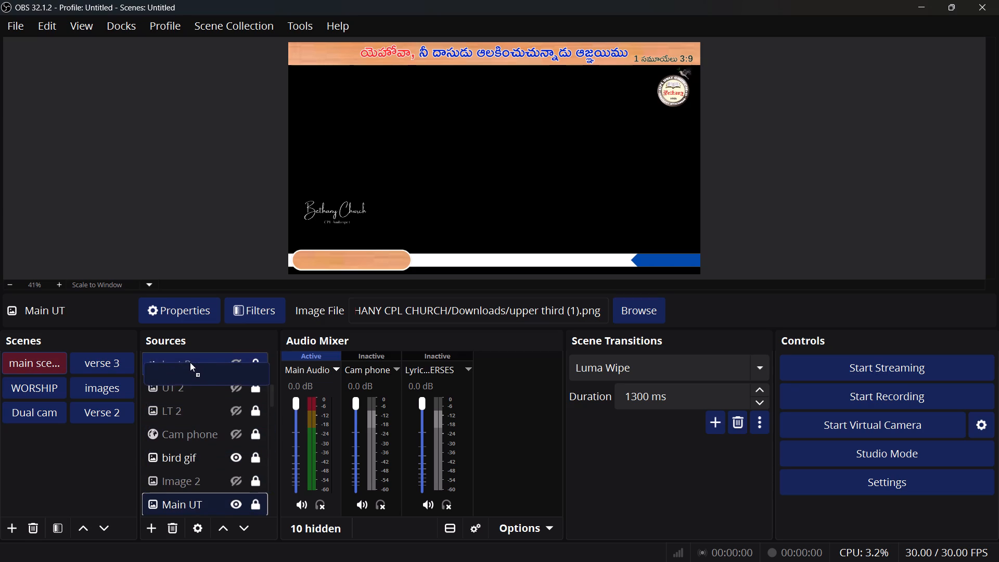
{"action": "left_click_drag", "start_coordinate": [190, 362], "coordinate": [190, 362]}
{"action": "left_click_drag", "start_coordinate": [189, 394], "coordinate": [199, 465]}
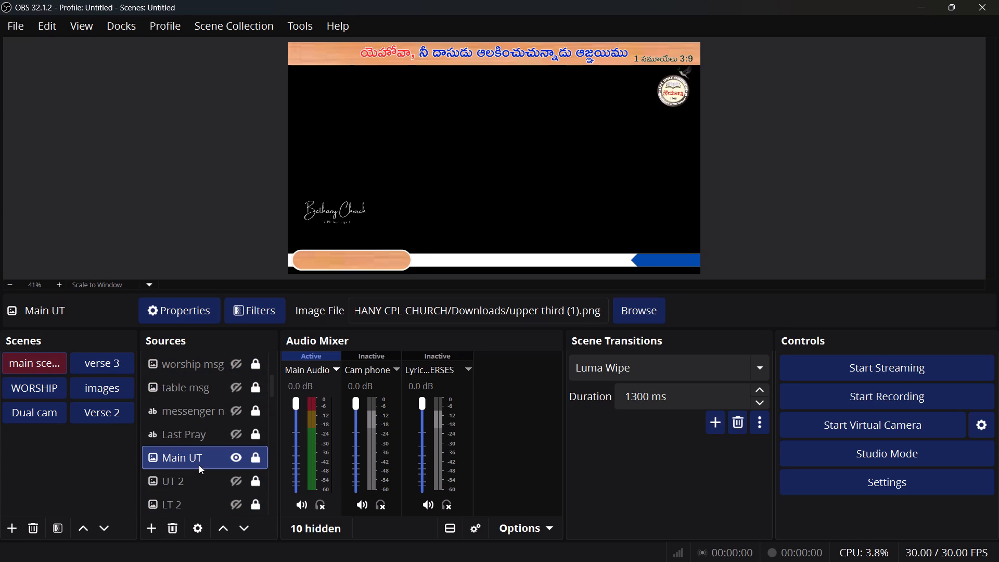
Move the Main LT source up the source order so it sits directly below Main UT and above UT 2.
{"action": "scroll", "coordinate": [199, 465], "scroll_direction": "down", "scroll_amount": 2}
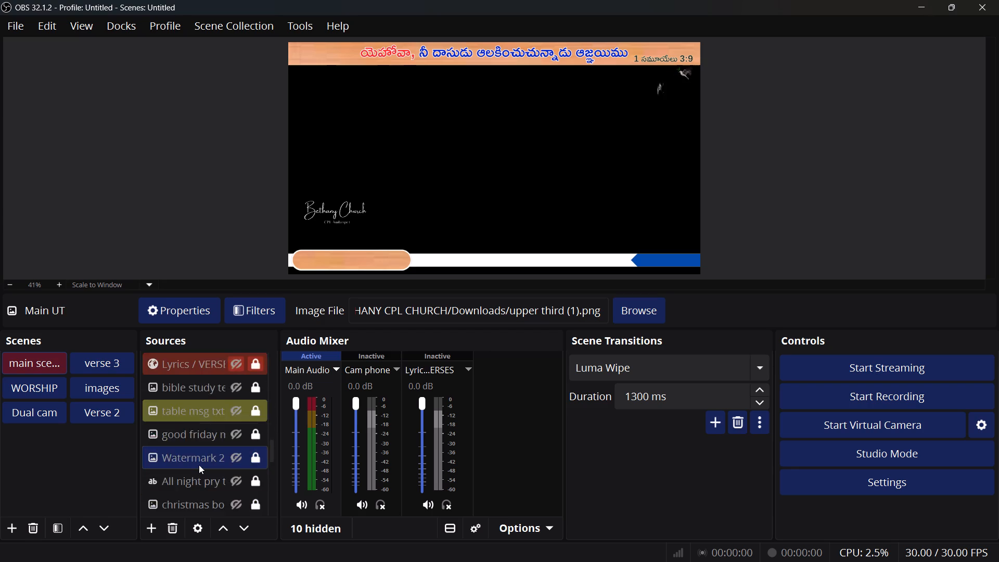
{"action": "scroll", "coordinate": [199, 465], "scroll_direction": "down", "scroll_amount": 1}
{"action": "scroll", "coordinate": [199, 465], "scroll_direction": "up", "scroll_amount": 1}
{"action": "scroll", "coordinate": [199, 465], "scroll_direction": "down", "scroll_amount": 1}
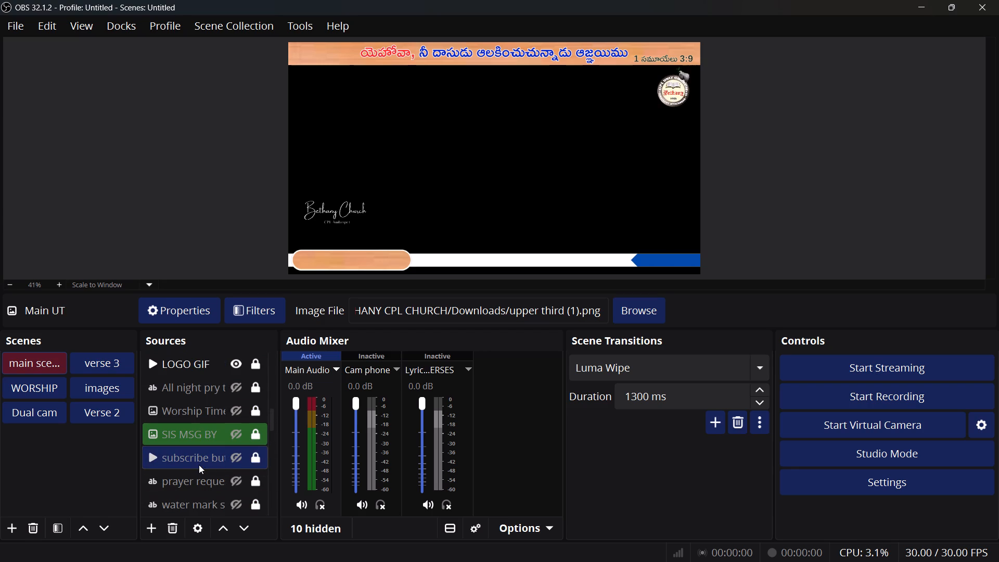
{"action": "scroll", "coordinate": [199, 465], "scroll_direction": "down", "scroll_amount": 2}
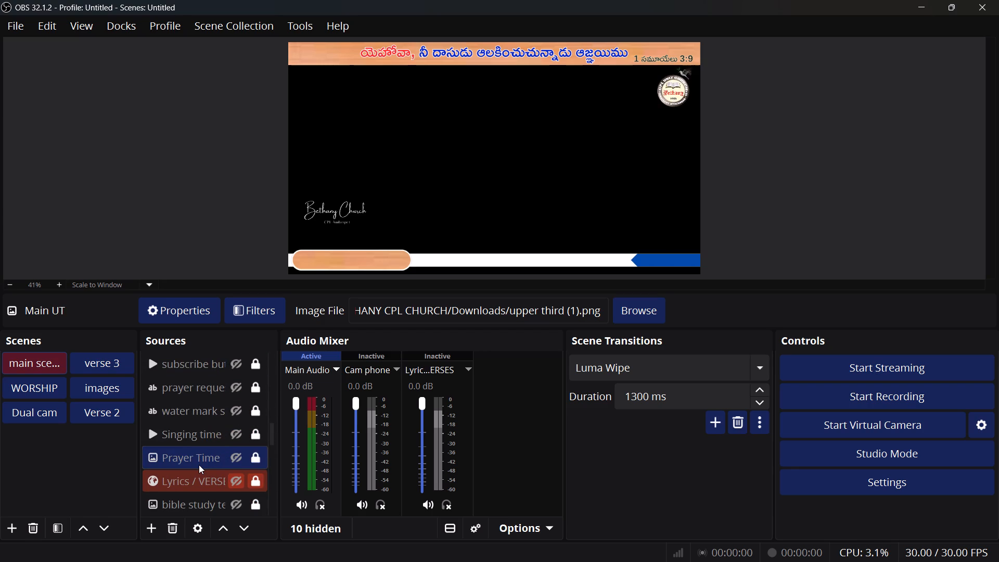
{"action": "scroll", "coordinate": [199, 465], "scroll_direction": "down", "scroll_amount": 1}
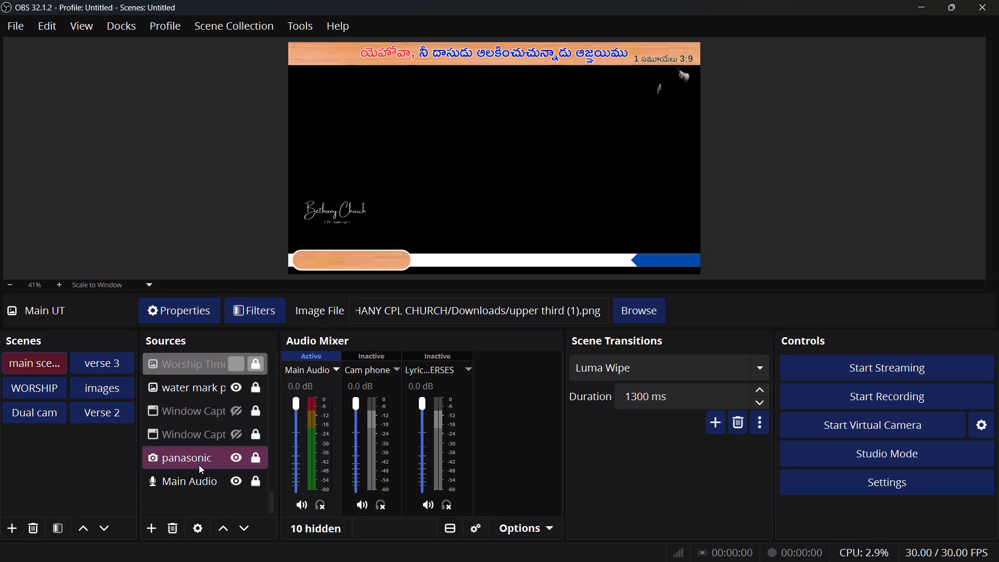
{"action": "scroll", "coordinate": [199, 465], "scroll_direction": "down", "scroll_amount": 1}
{"action": "scroll", "coordinate": [199, 465], "scroll_direction": "up", "scroll_amount": 1}
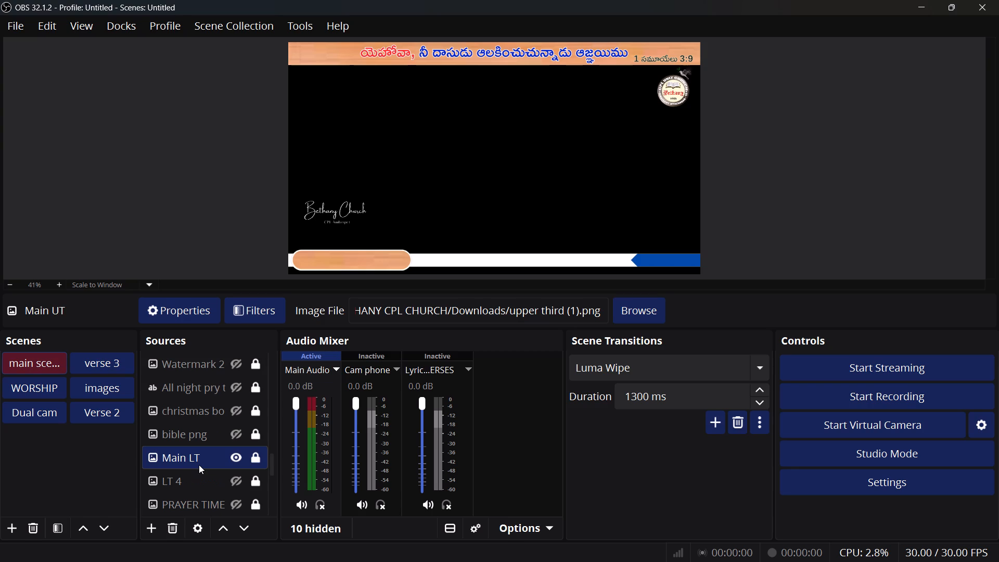
{"action": "left_click_drag", "start_coordinate": [200, 462], "coordinate": [205, 381]}
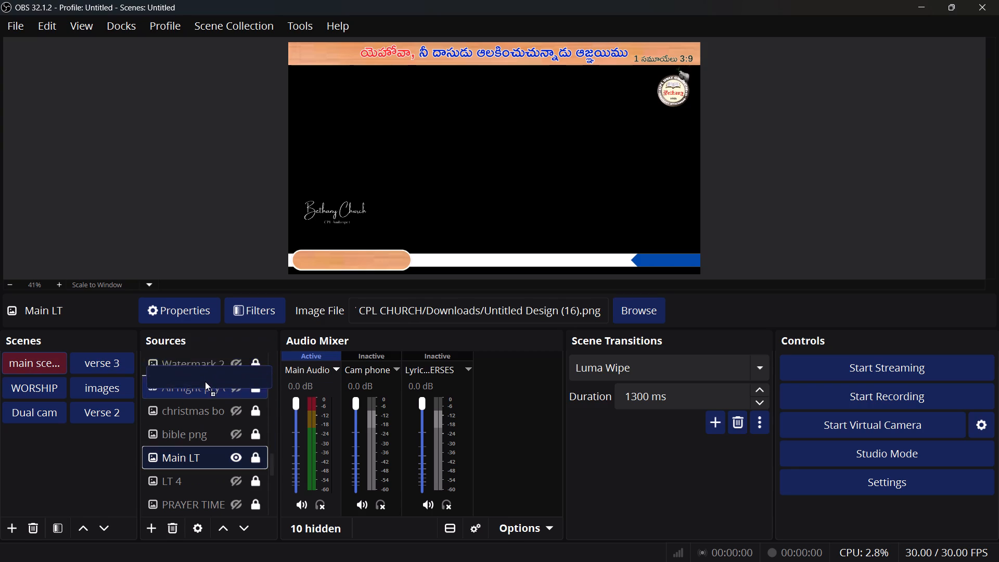
{"action": "left_click_drag", "start_coordinate": [205, 381], "coordinate": [204, 375]}
{"action": "scroll", "coordinate": [204, 375], "scroll_direction": "up", "scroll_amount": 1}
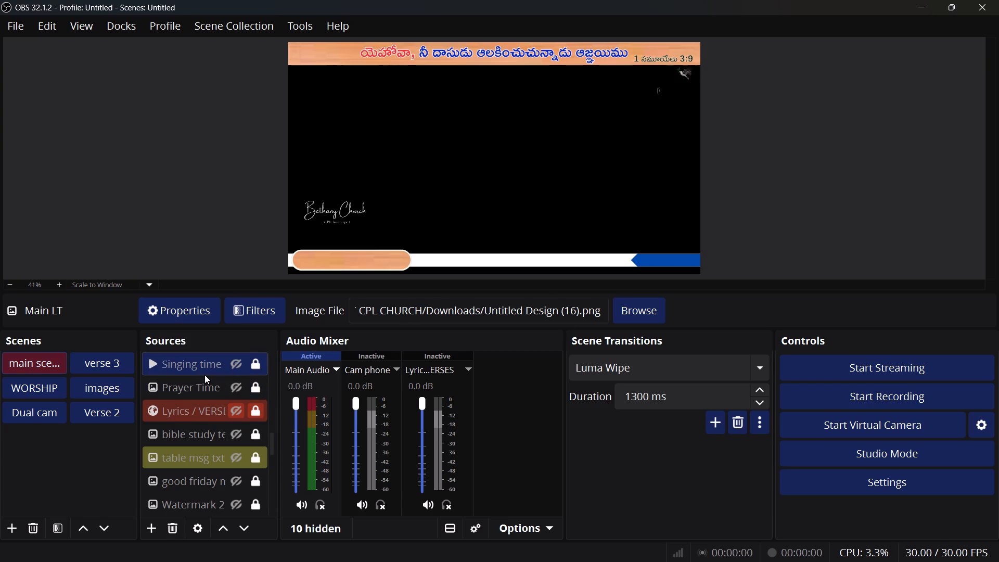
{"action": "left_click", "coordinate": [204, 375]}
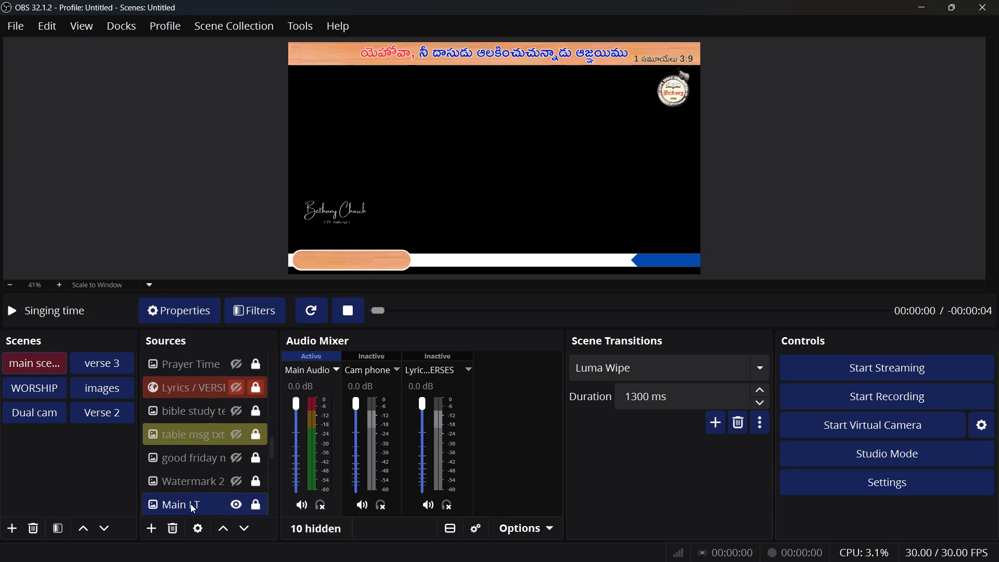
{"action": "left_click_drag", "start_coordinate": [189, 500], "coordinate": [192, 370]}
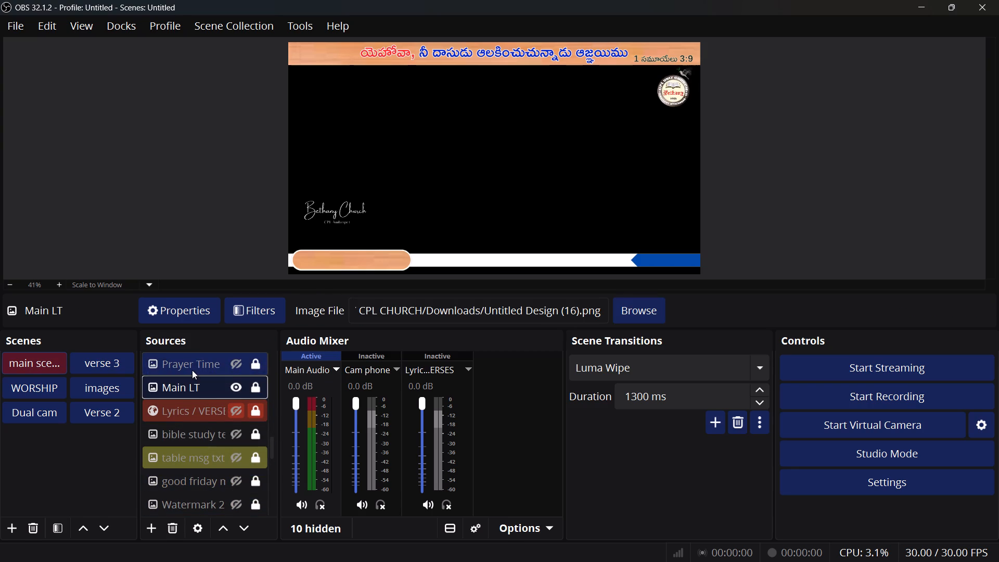
{"action": "scroll", "coordinate": [193, 392], "scroll_direction": "up", "scroll_amount": 1}
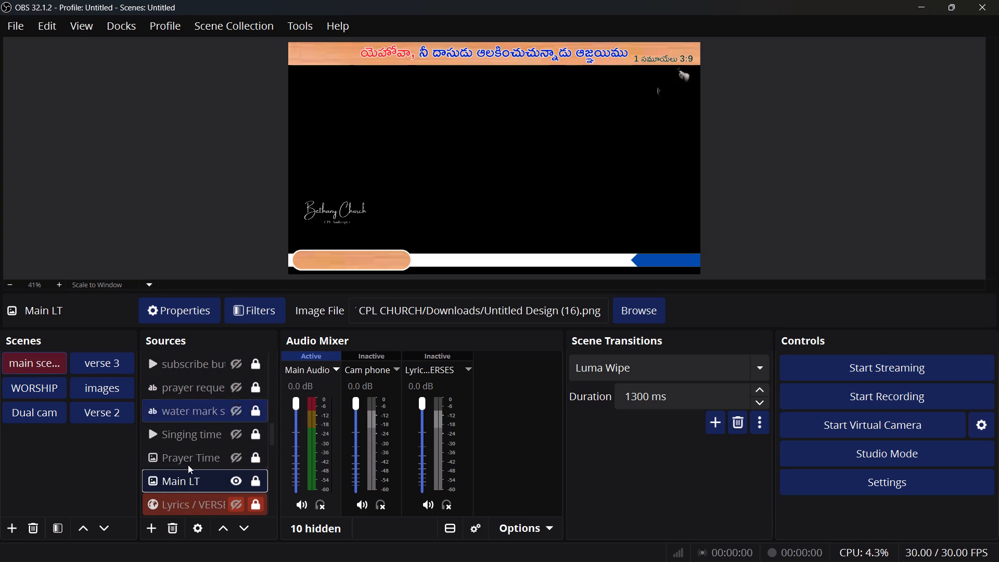
{"action": "left_click_drag", "start_coordinate": [187, 476], "coordinate": [186, 367]}
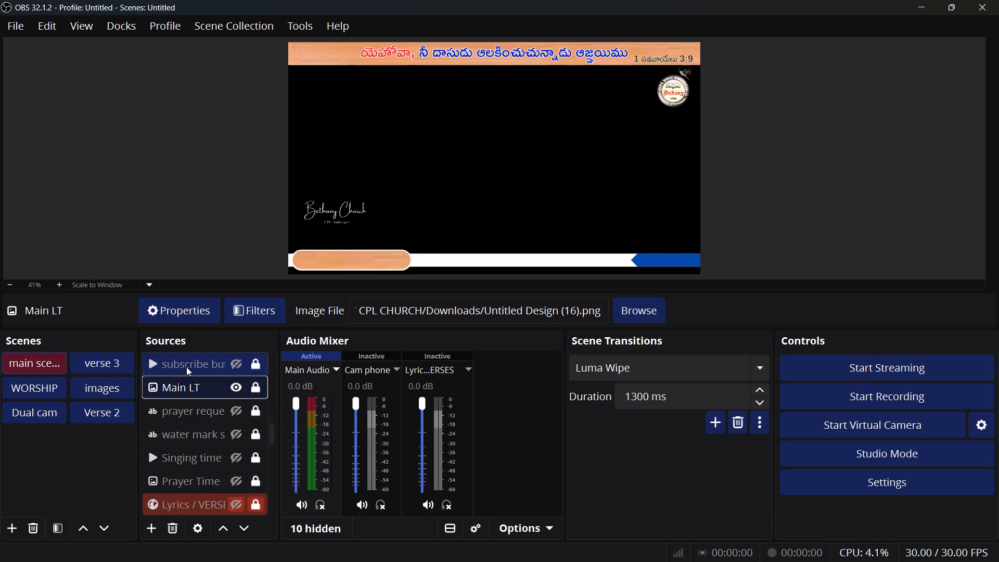
{"action": "scroll", "coordinate": [185, 378], "scroll_direction": "up", "scroll_amount": 1}
{"action": "scroll", "coordinate": [186, 458], "scroll_direction": "down", "scroll_amount": 1}
{"action": "left_click_drag", "start_coordinate": [193, 502], "coordinate": [193, 496]}
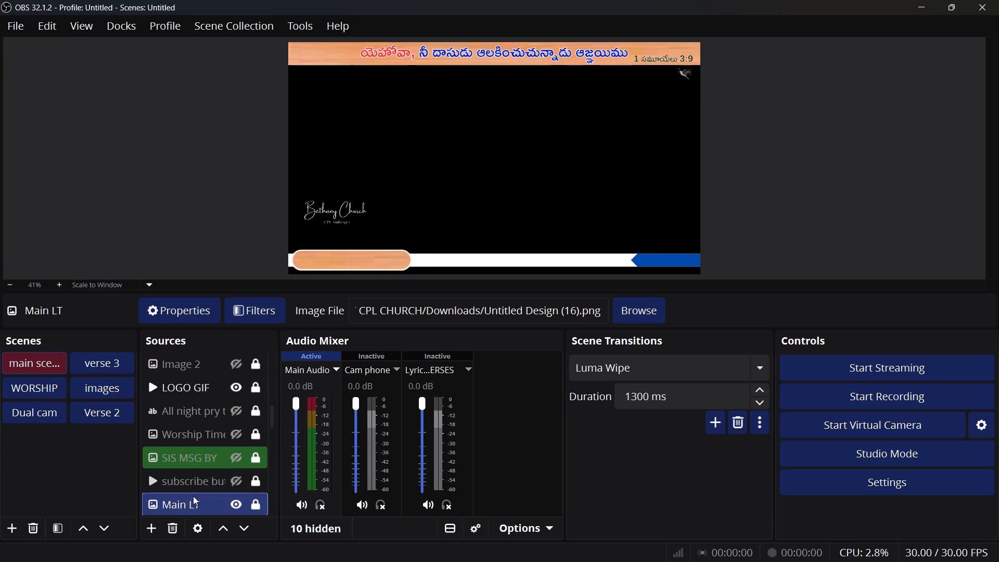
{"action": "left_click_drag", "start_coordinate": [193, 496], "coordinate": [197, 368]}
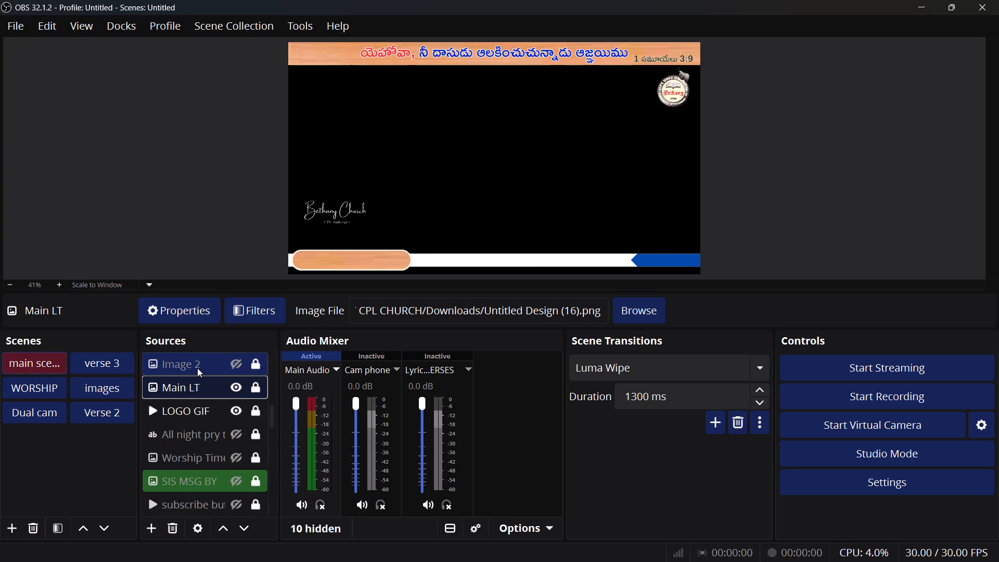
{"action": "scroll", "coordinate": [195, 400], "scroll_direction": "up", "scroll_amount": 1}
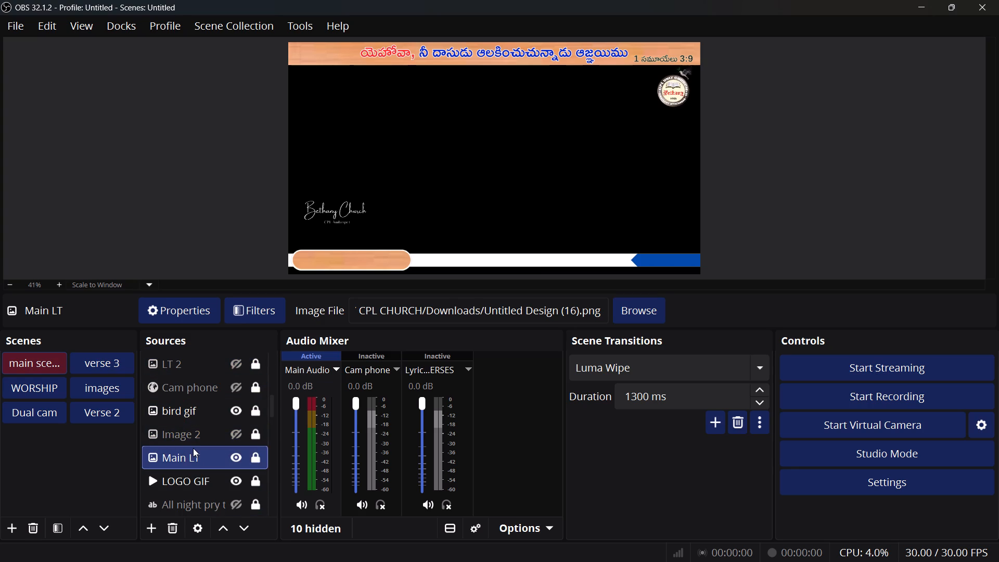
{"action": "left_click_drag", "start_coordinate": [193, 448], "coordinate": [186, 373]}
{"action": "scroll", "coordinate": [186, 373], "scroll_direction": "up", "scroll_amount": 1}
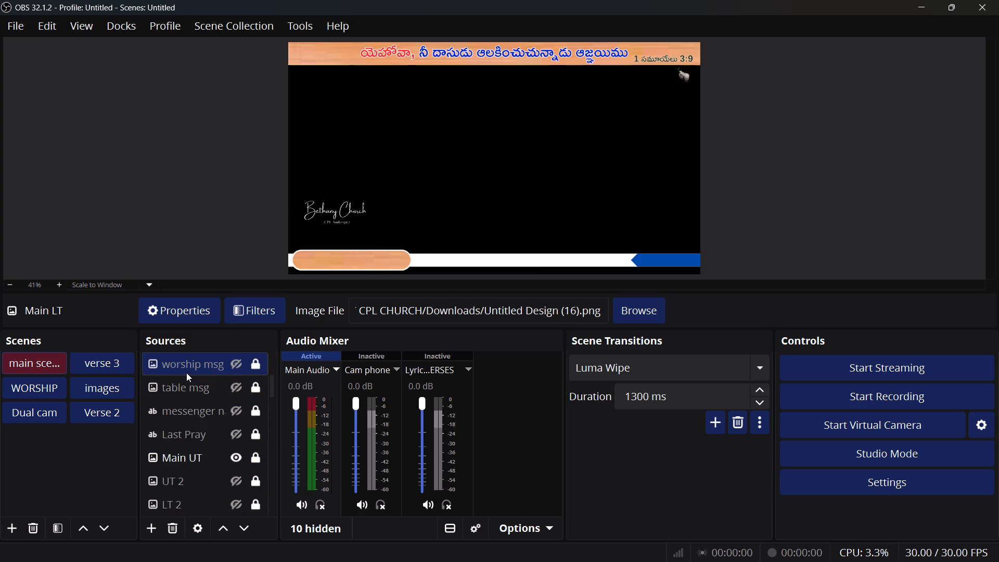
{"action": "scroll", "coordinate": [186, 373], "scroll_direction": "up", "scroll_amount": 1}
{"action": "scroll", "coordinate": [186, 373], "scroll_direction": "down", "scroll_amount": 1}
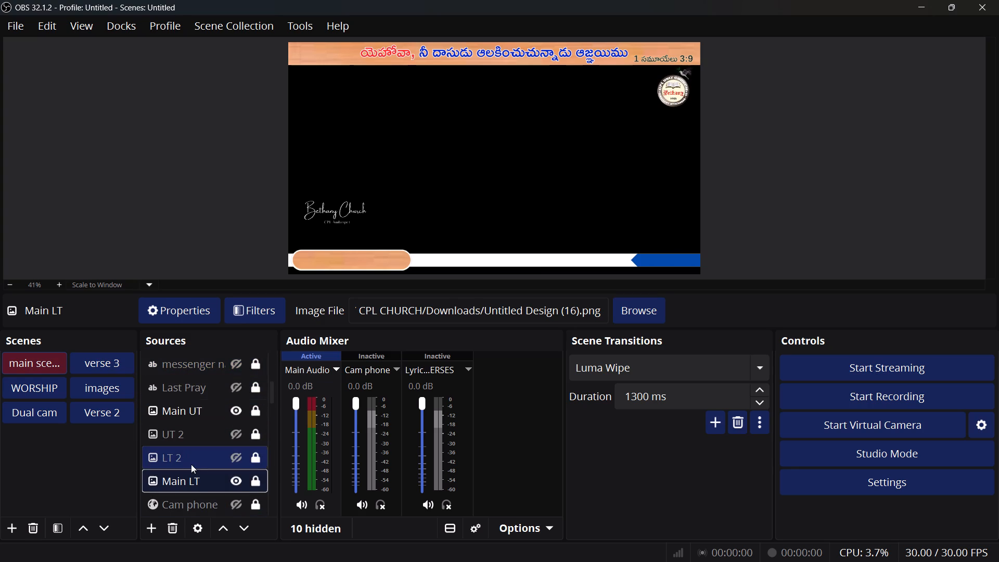
{"action": "left_click_drag", "start_coordinate": [196, 478], "coordinate": [197, 425]}
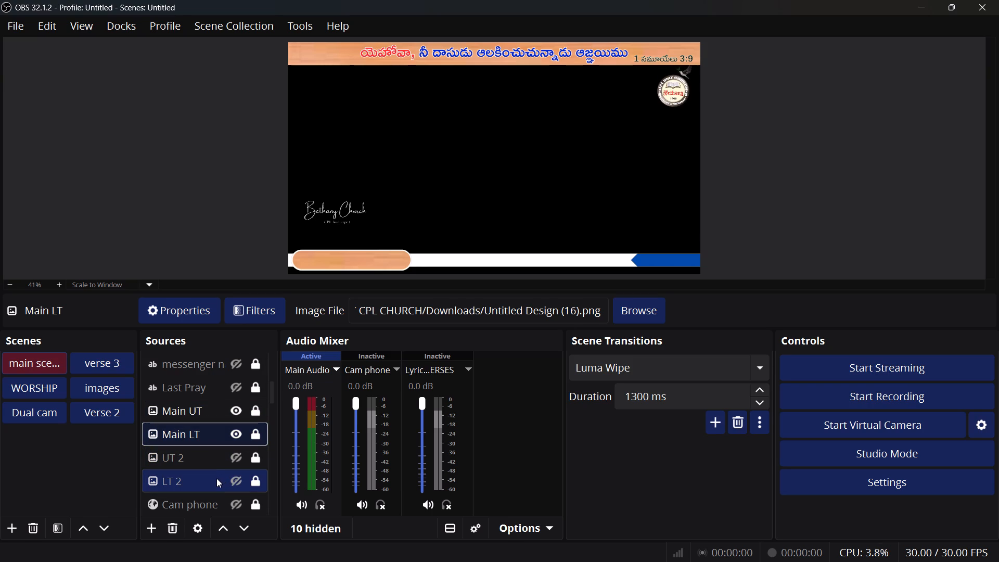
Review the sources further down the main scene, briefly showing and hiding the subscribe button and prayer request sources.
{"action": "scroll", "coordinate": [216, 478], "scroll_direction": "down", "scroll_amount": 1}
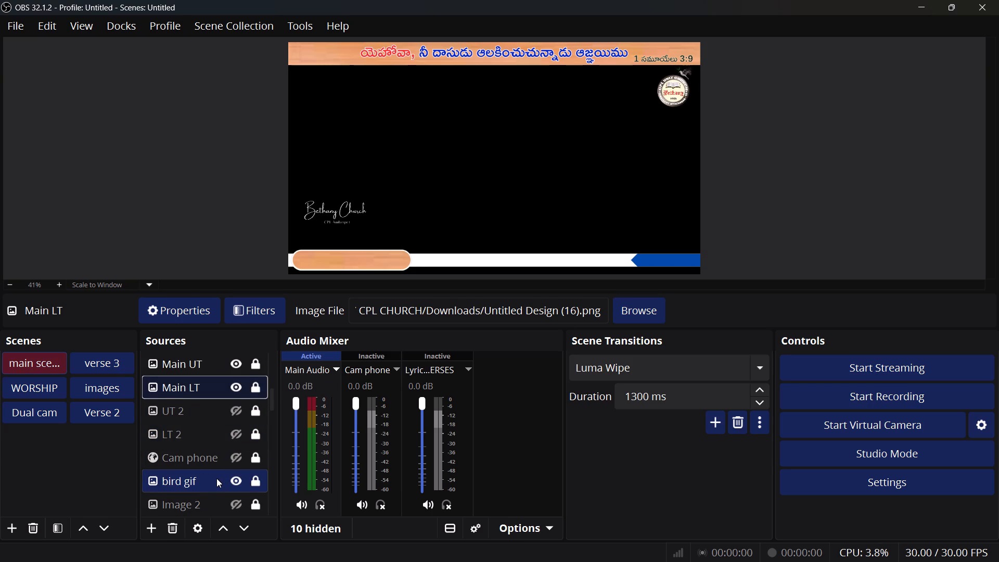
{"action": "scroll", "coordinate": [216, 478], "scroll_direction": "down", "scroll_amount": 1}
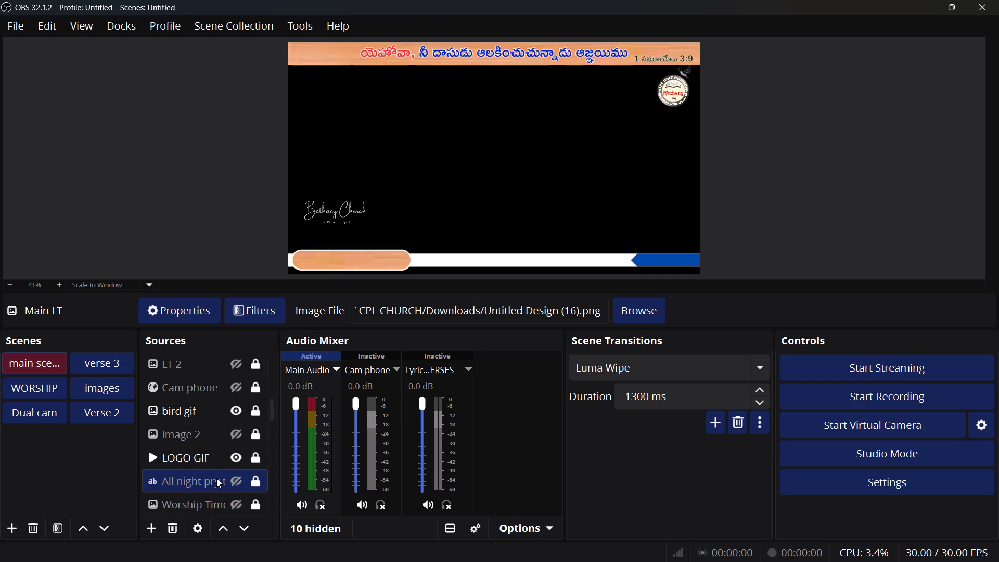
{"action": "scroll", "coordinate": [216, 478], "scroll_direction": "down", "scroll_amount": 1}
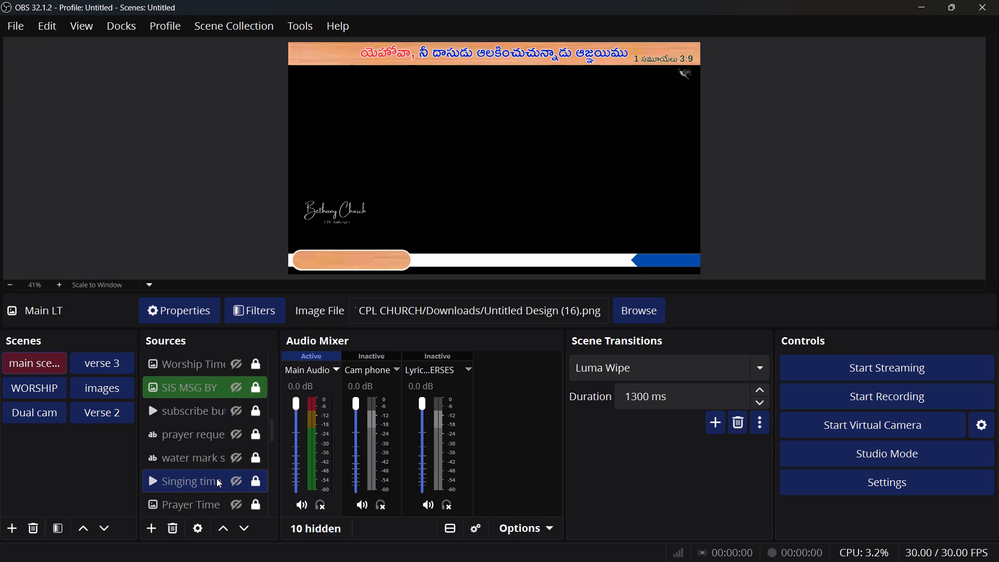
{"action": "scroll", "coordinate": [217, 465], "scroll_direction": "down", "scroll_amount": 1}
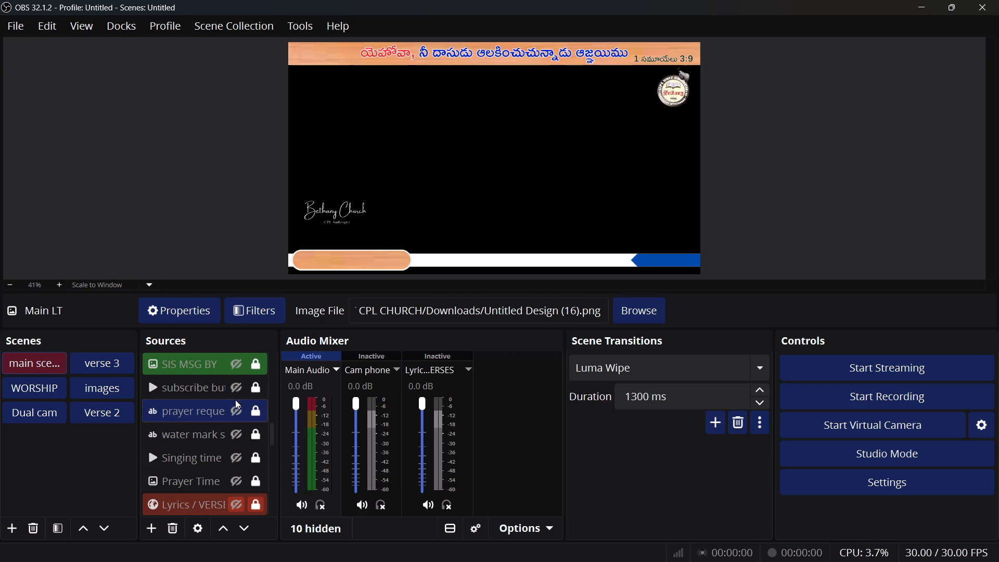
{"action": "left_click", "coordinate": [239, 385]}
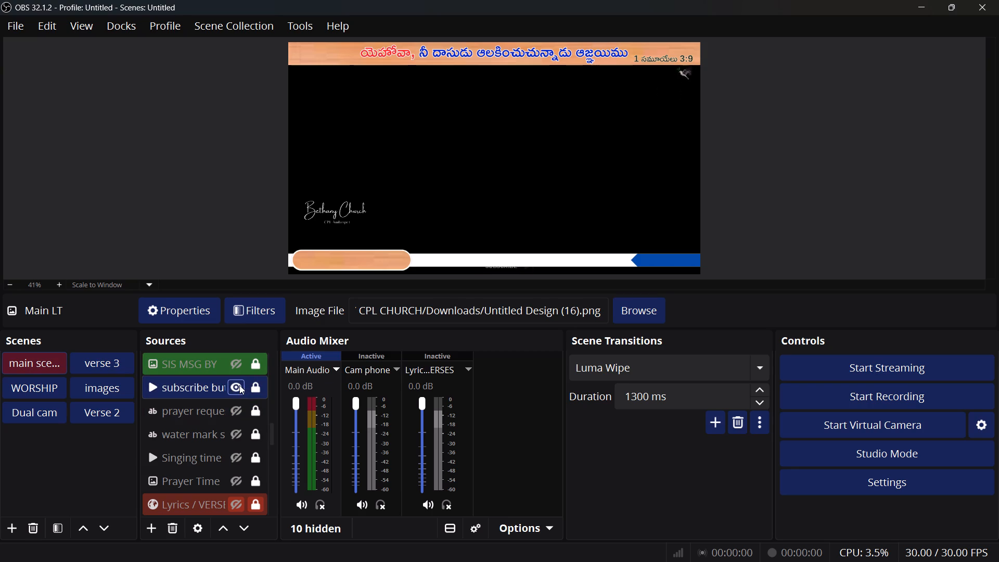
{"action": "left_click", "coordinate": [239, 385]}
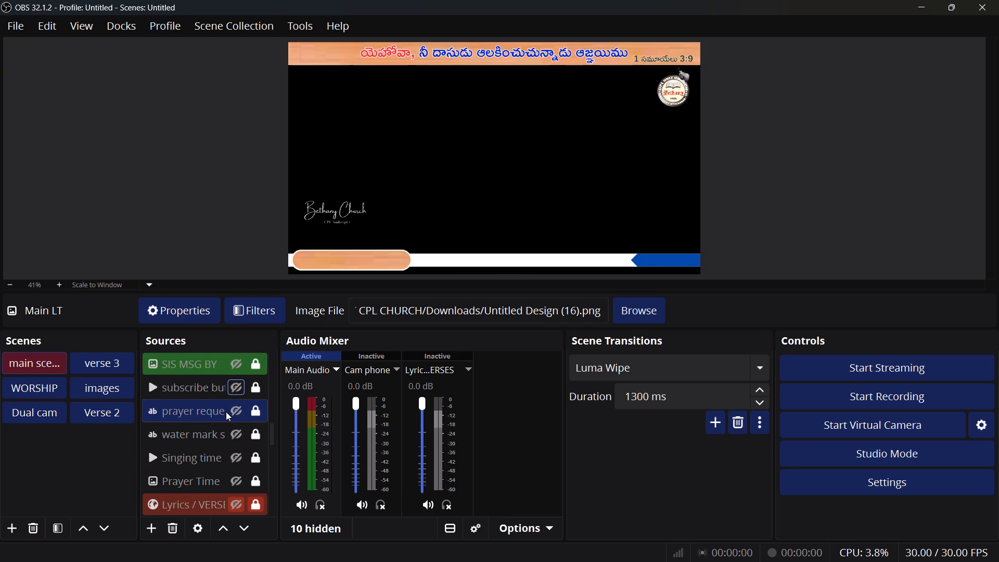
{"action": "left_click", "coordinate": [237, 410]}
{"action": "left_click", "coordinate": [237, 410]}
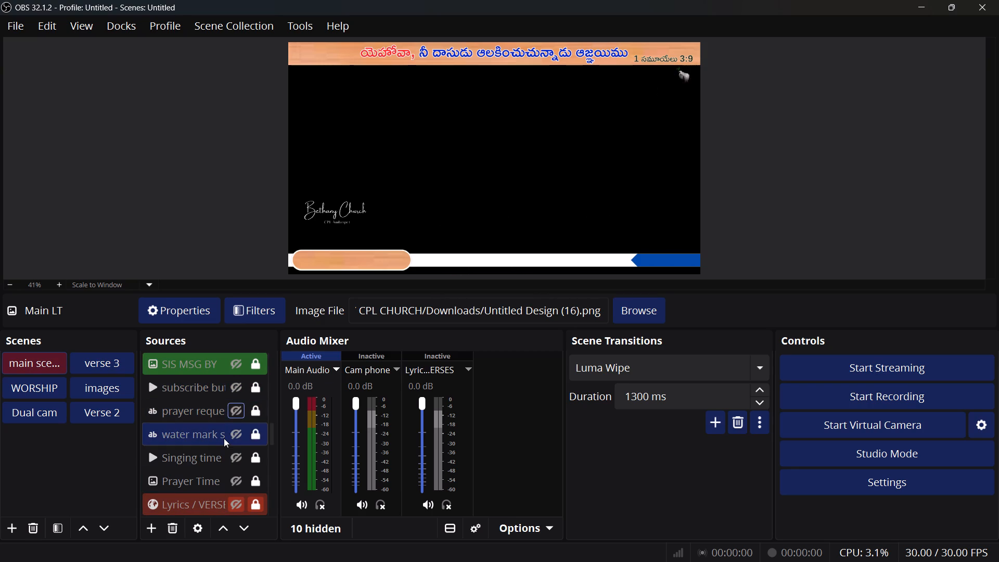
Show the Image 2 source in the main scene to check its content and remove it from the scene.
{"action": "scroll", "coordinate": [224, 438], "scroll_direction": "down", "scroll_amount": 1}
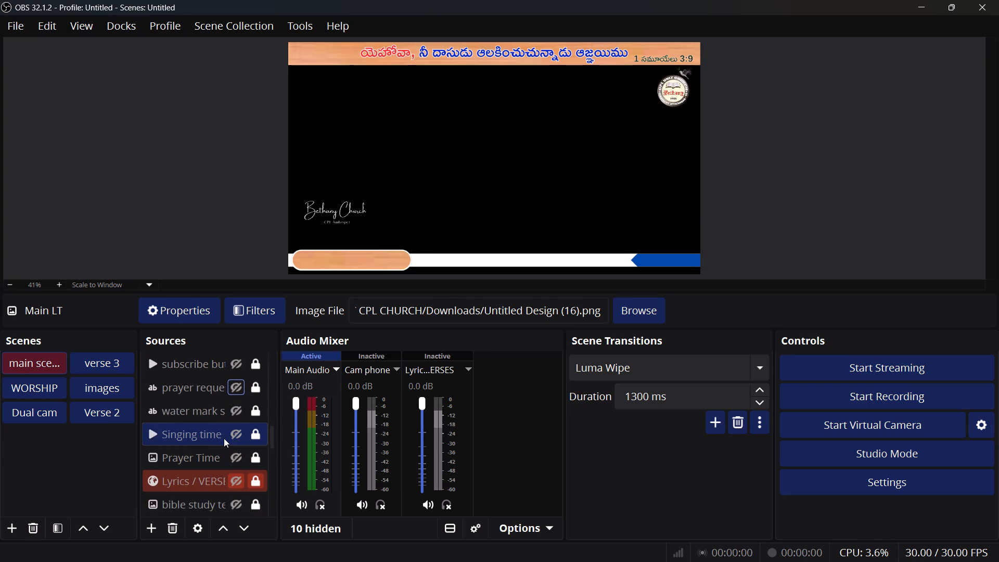
{"action": "scroll", "coordinate": [224, 438], "scroll_direction": "down", "scroll_amount": 3}
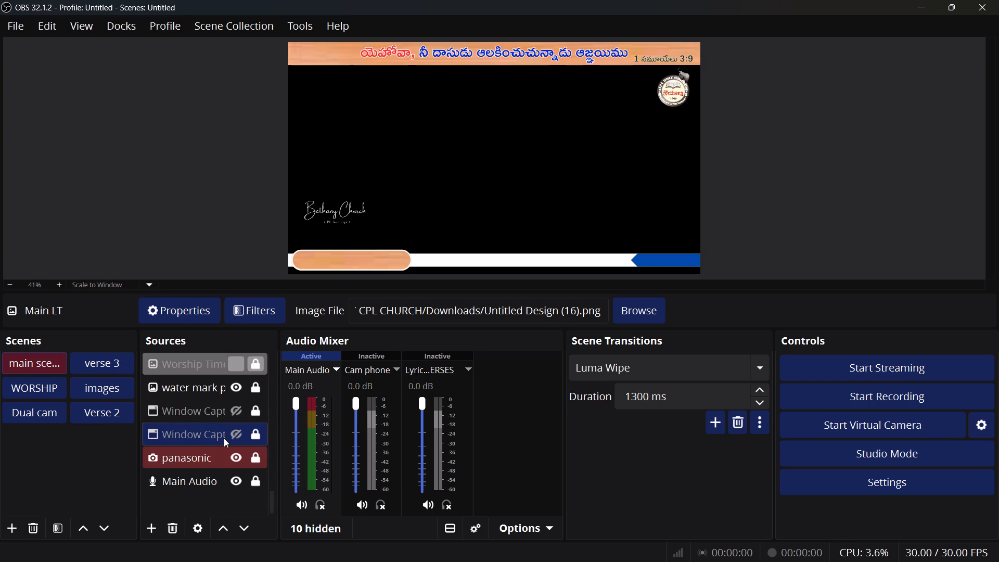
{"action": "scroll", "coordinate": [224, 438], "scroll_direction": "down", "scroll_amount": 1}
{"action": "scroll", "coordinate": [224, 438], "scroll_direction": "up", "scroll_amount": 1}
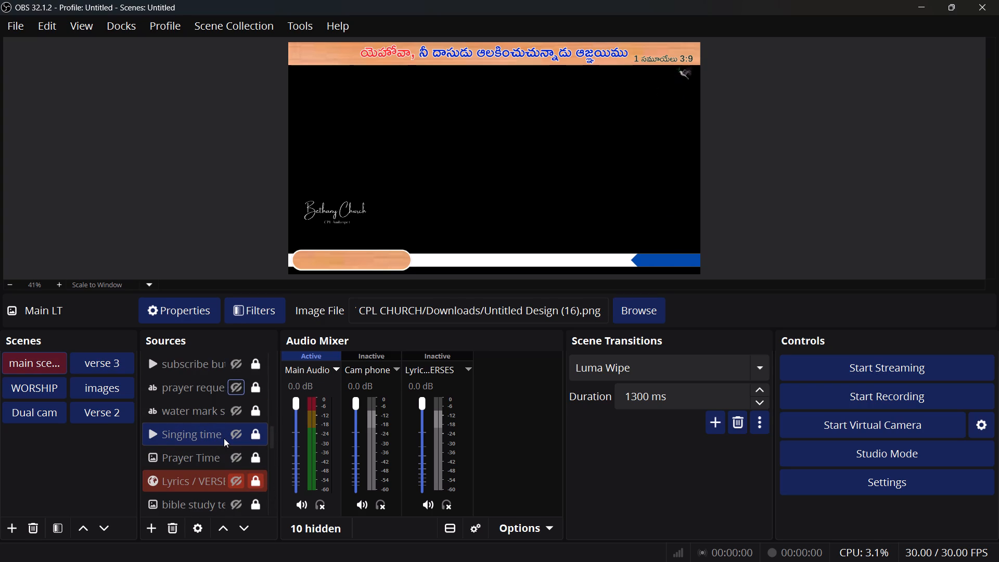
{"action": "scroll", "coordinate": [224, 438], "scroll_direction": "up", "scroll_amount": 1}
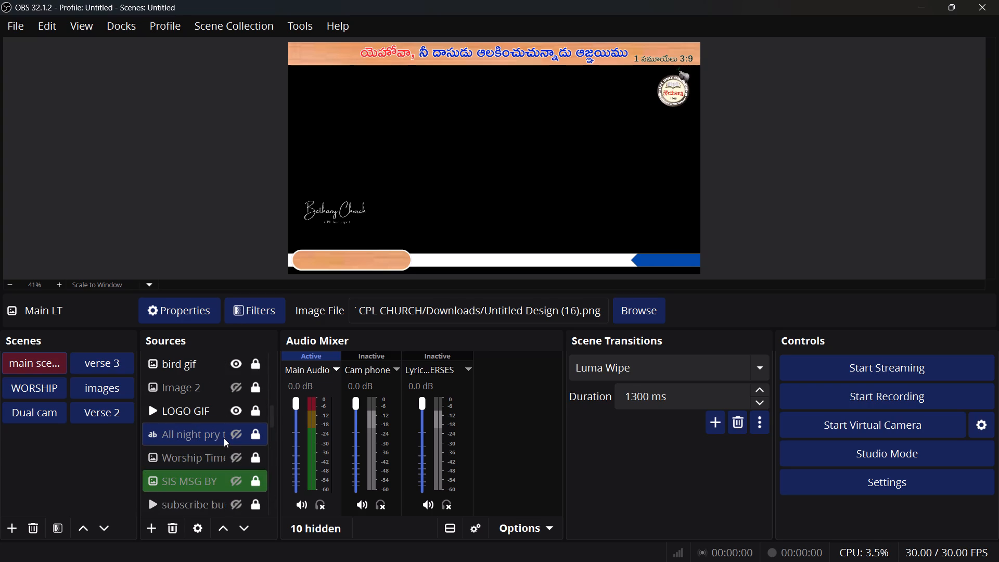
{"action": "scroll", "coordinate": [224, 438], "scroll_direction": "up", "scroll_amount": 2}
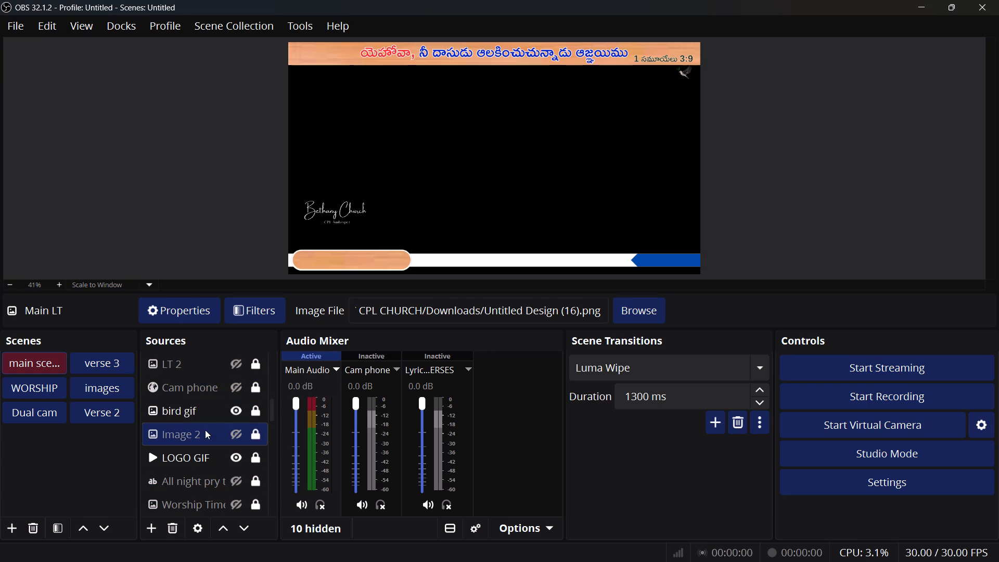
{"action": "left_click", "coordinate": [238, 429]}
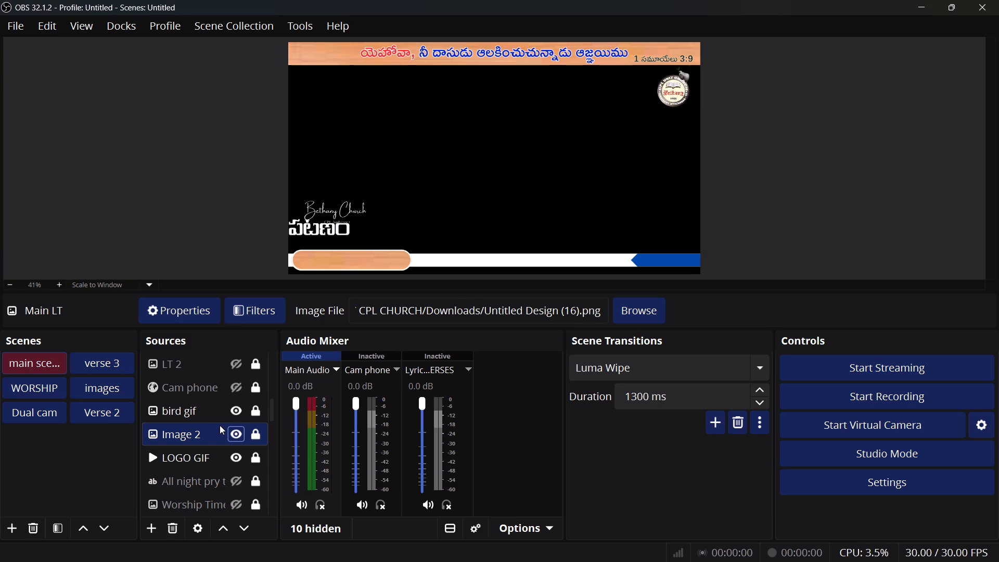
{"action": "left_click", "coordinate": [220, 425]}
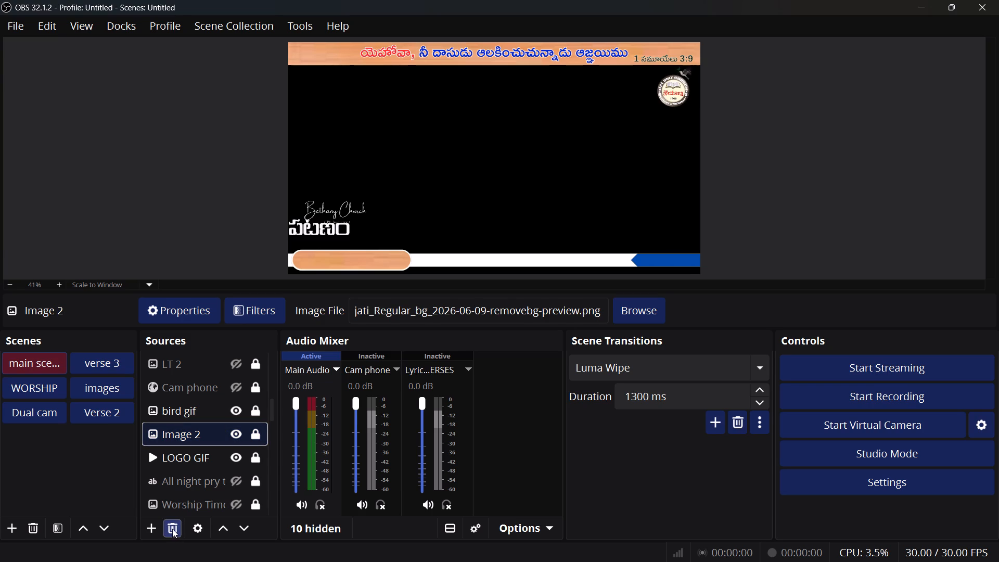
{"action": "left_click", "coordinate": [172, 529]}
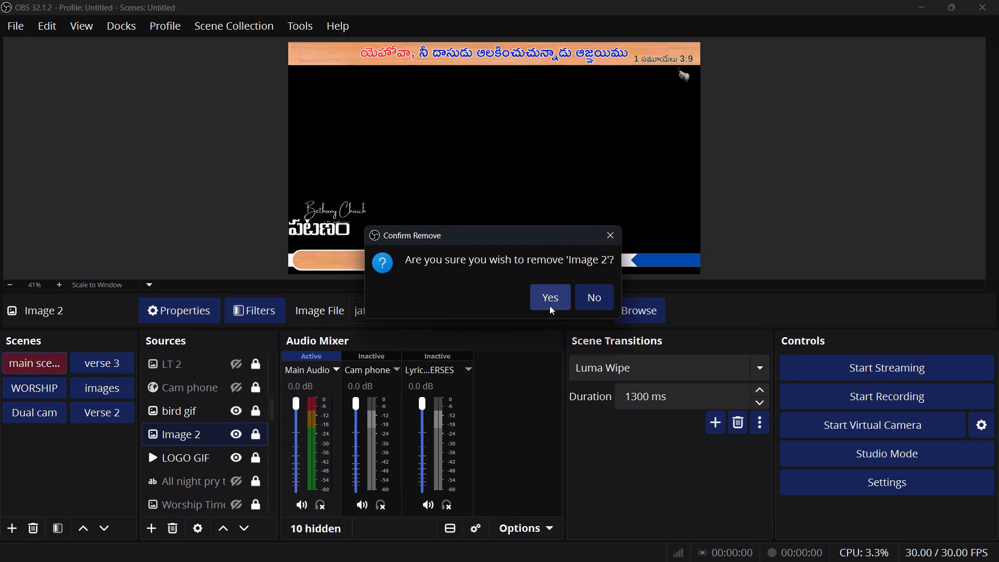
{"action": "left_click", "coordinate": [549, 305]}
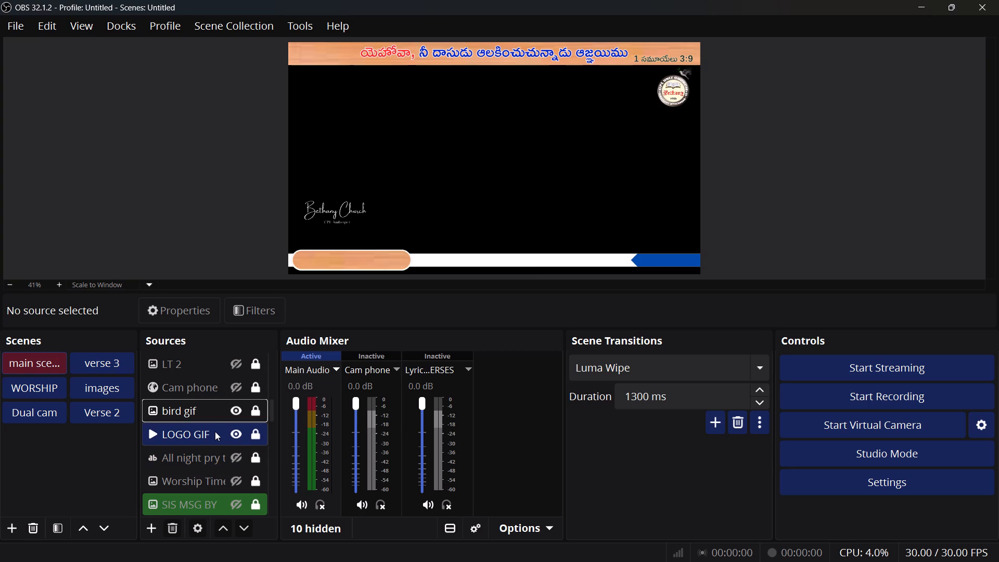
Minimise OBS Studio, switch to Chrome, and close the 1280 × 720px untitled design and upper third tabs.
{"action": "left_click", "coordinate": [933, 0]}
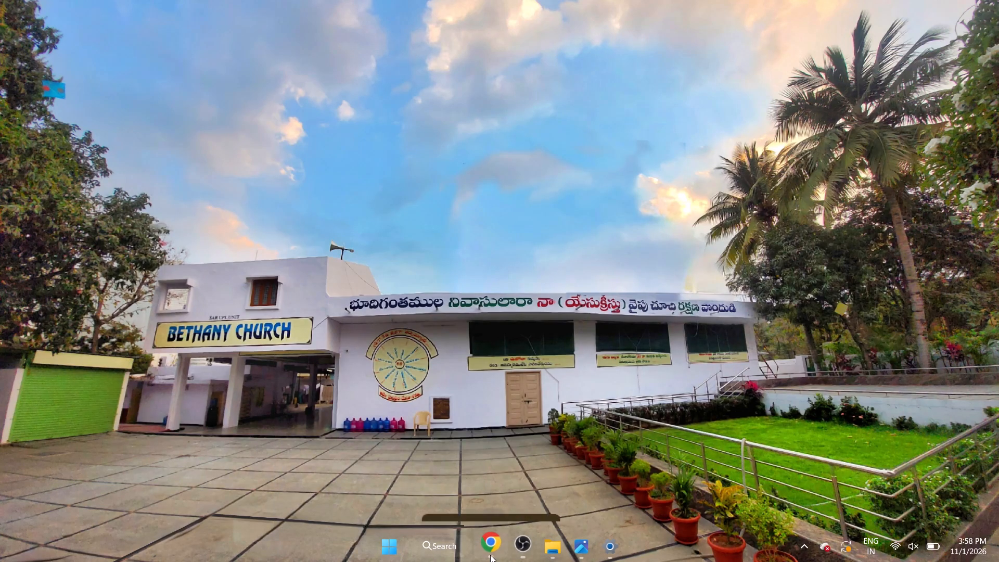
{"action": "left_click", "coordinate": [489, 555]}
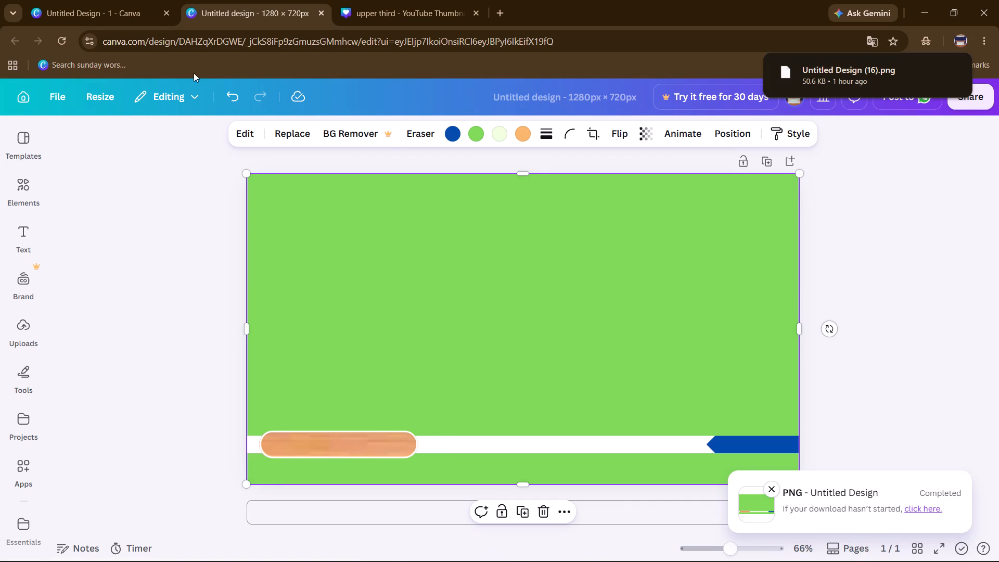
{"action": "left_click", "coordinate": [321, 6]}
{"action": "left_click", "coordinate": [321, 13]}
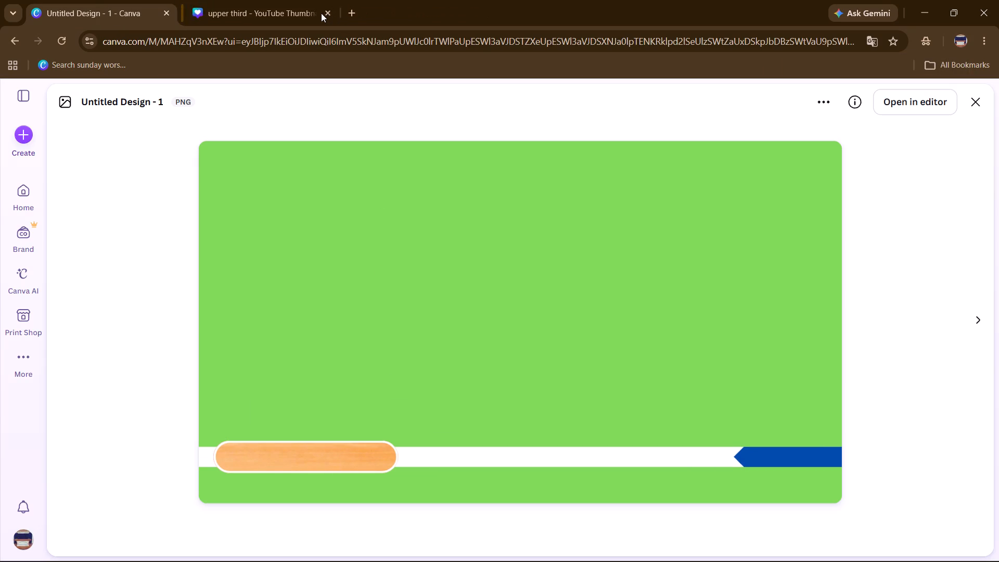
{"action": "left_click", "coordinate": [321, 13]}
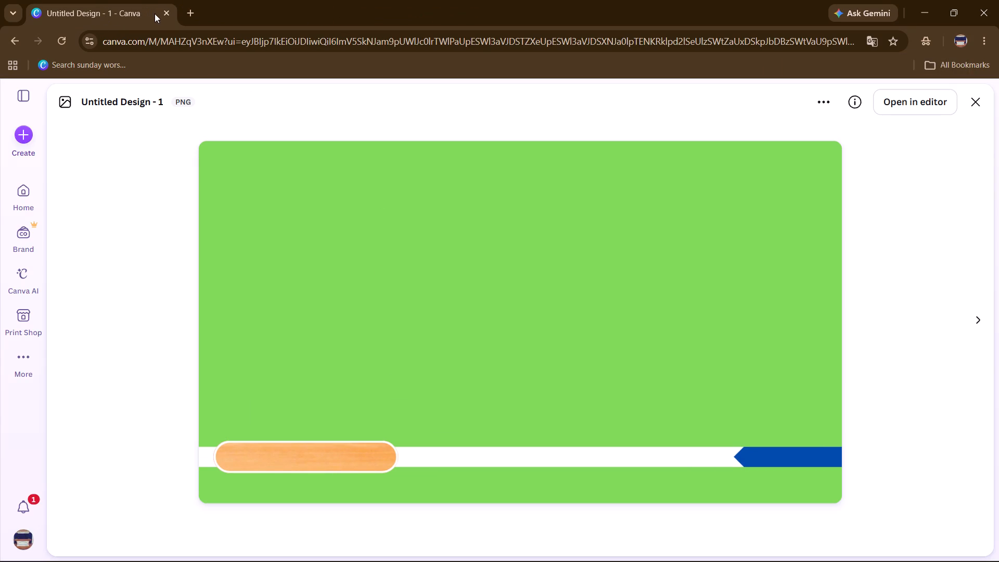
Go to the Canva home page and open the LOWER THIRD 4 design from the recent designs.
{"action": "left_click", "coordinate": [16, 192]}
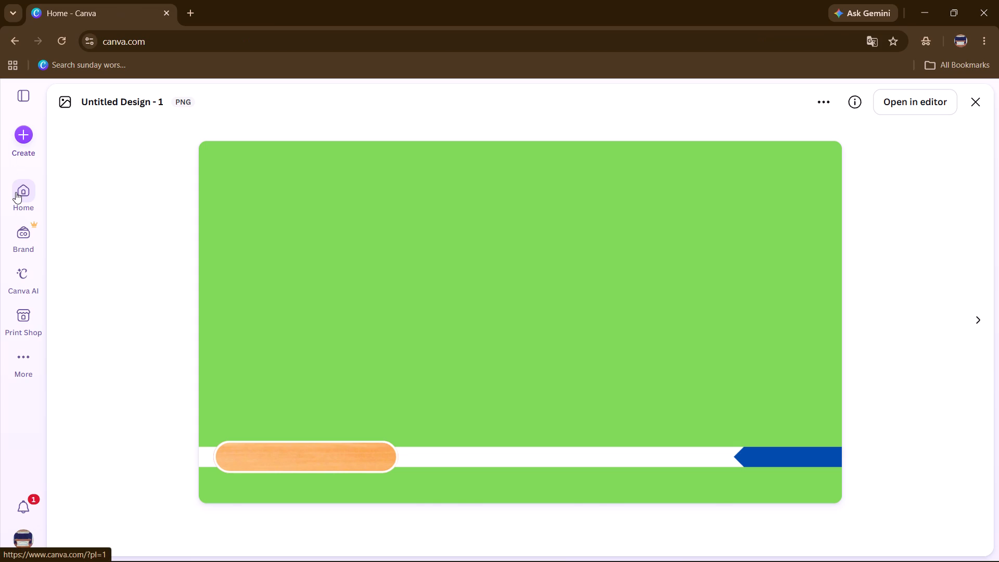
{"action": "scroll", "coordinate": [143, 407], "scroll_direction": "down", "scroll_amount": 1}
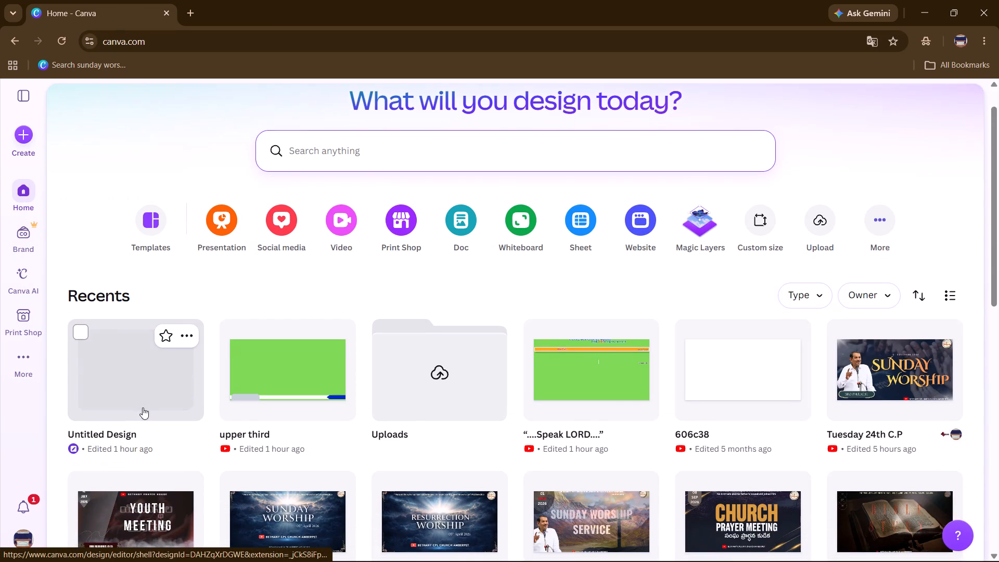
{"action": "scroll", "coordinate": [143, 407], "scroll_direction": "down", "scroll_amount": 2}
{"action": "scroll", "coordinate": [143, 407], "scroll_direction": "up", "scroll_amount": 4}
{"action": "scroll", "coordinate": [143, 407], "scroll_direction": "right", "scroll_amount": 1}
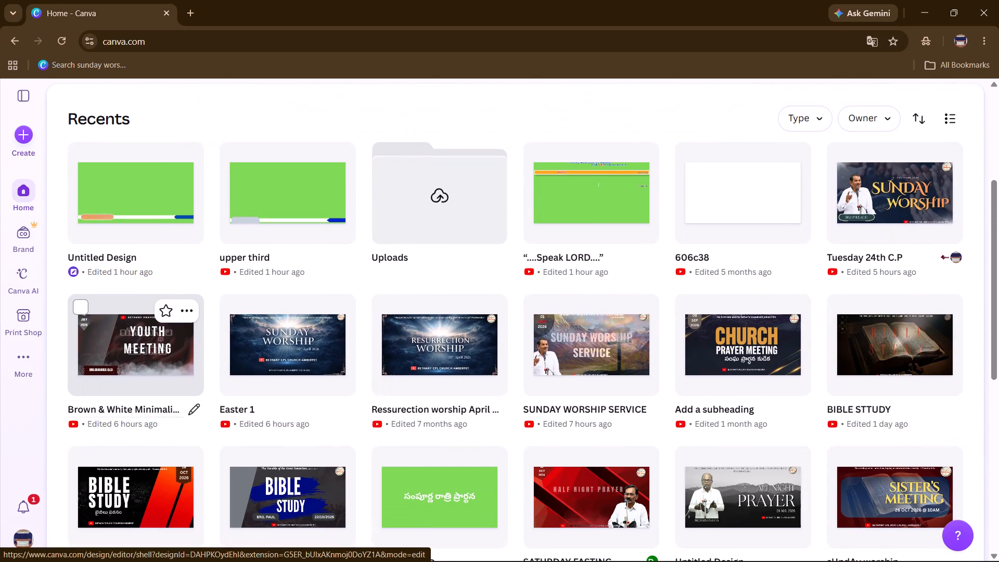
{"action": "scroll", "coordinate": [143, 407], "scroll_direction": "down", "scroll_amount": 6}
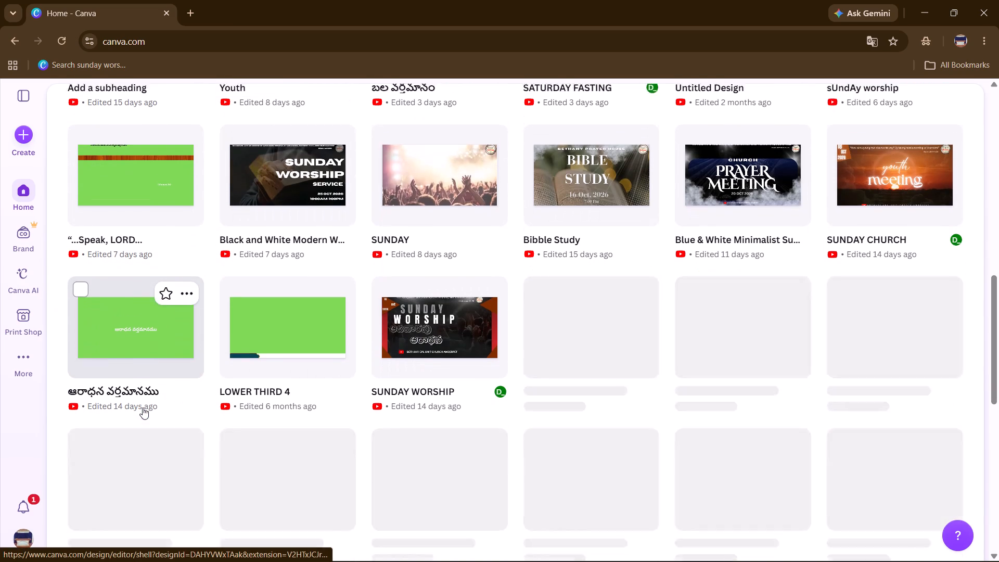
{"action": "scroll", "coordinate": [143, 407], "scroll_direction": "down", "scroll_amount": 1}
{"action": "left_click", "coordinate": [249, 325]}
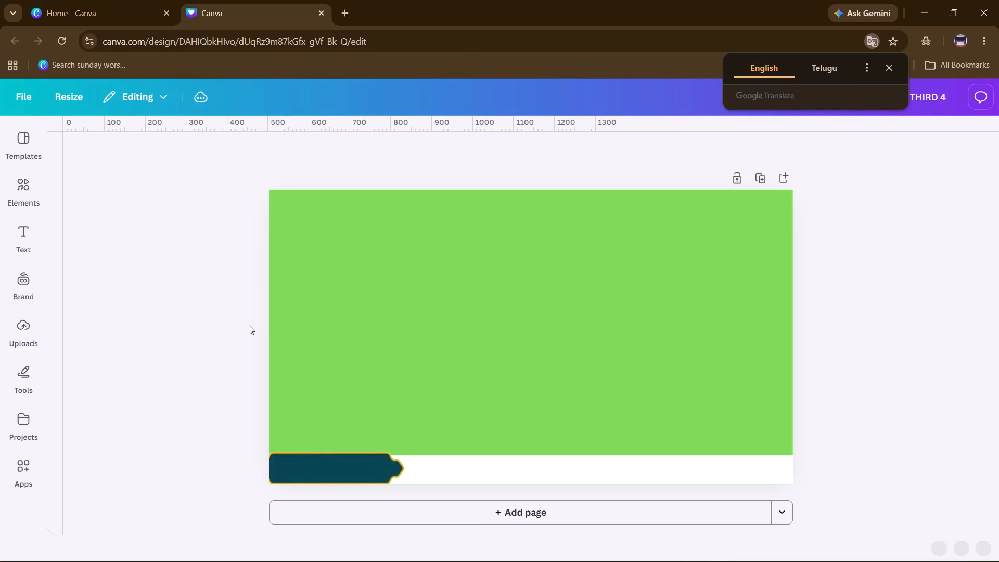
Delete the dark teal, gold-outlined label graphic at the lower-left end of the white bar.
{"action": "left_click", "coordinate": [347, 479]}
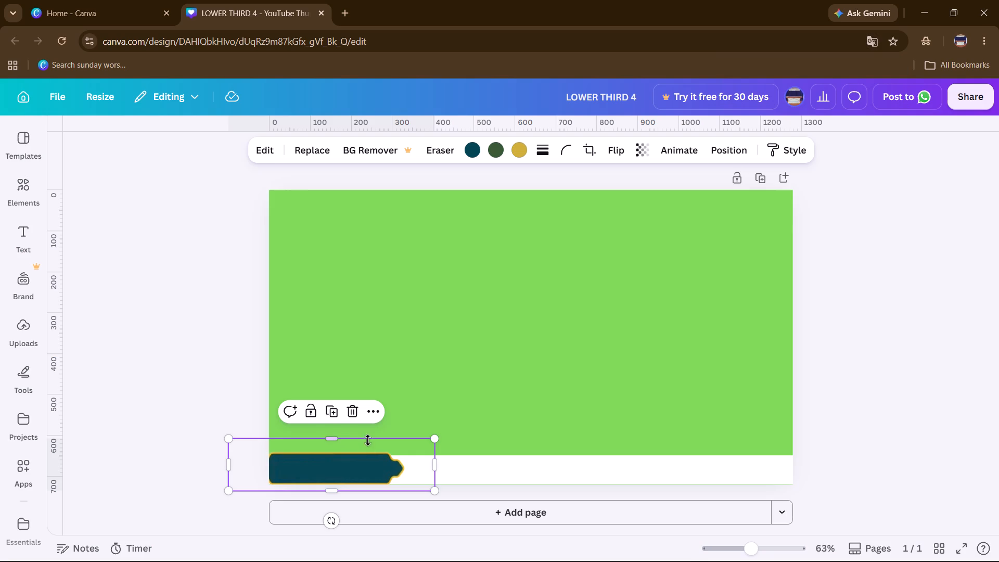
{"action": "left_click", "coordinate": [353, 414]}
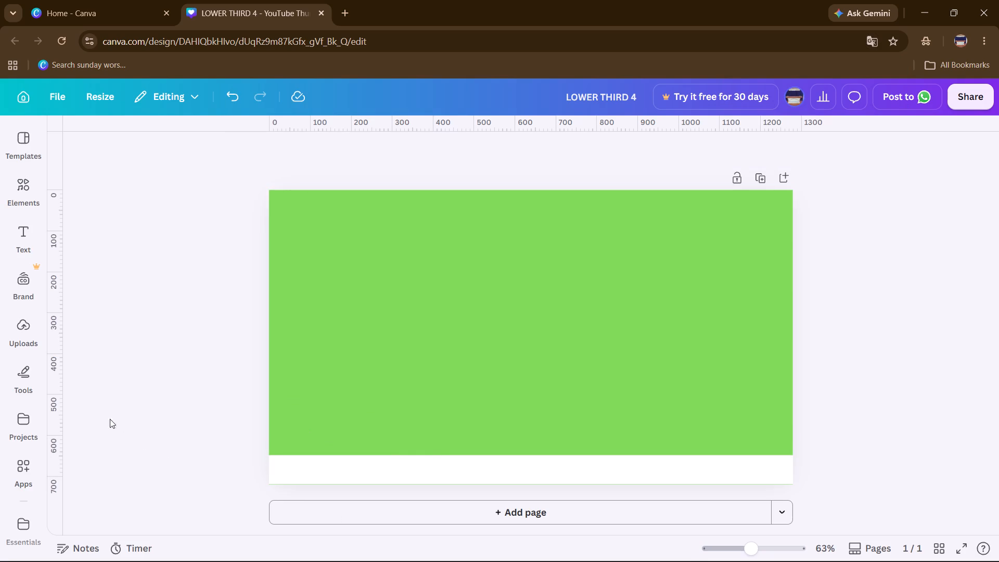
Add a rounded square from the recently used shapes to the design and move it left of the page's centre.
{"action": "left_click", "coordinate": [24, 191]}
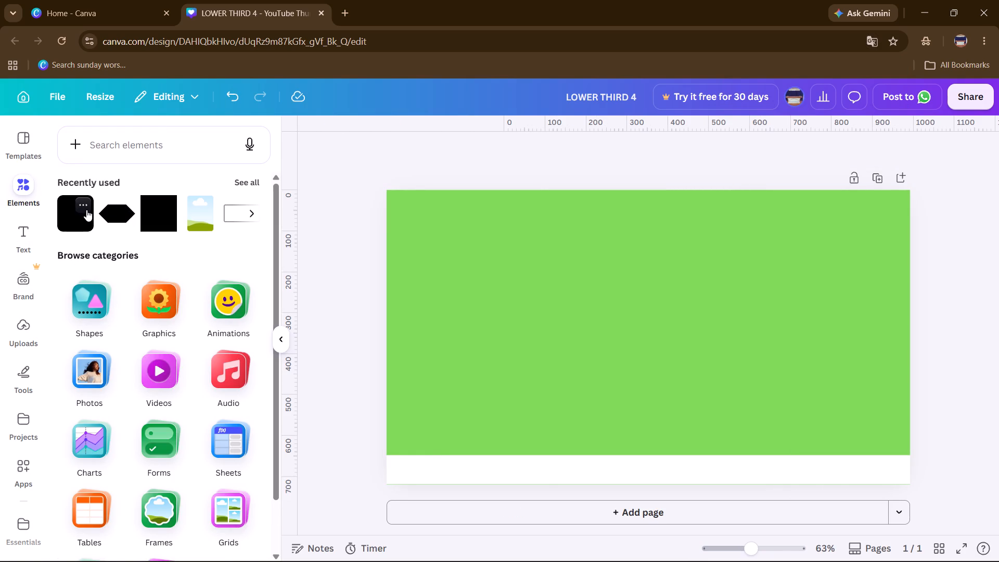
{"action": "left_click", "coordinate": [83, 212]}
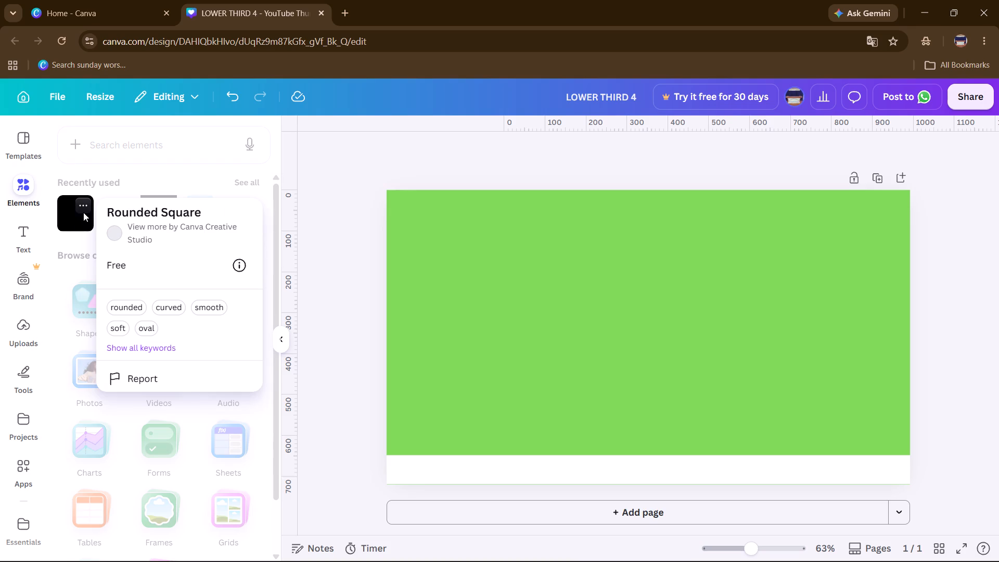
{"action": "left_click", "coordinate": [80, 221]}
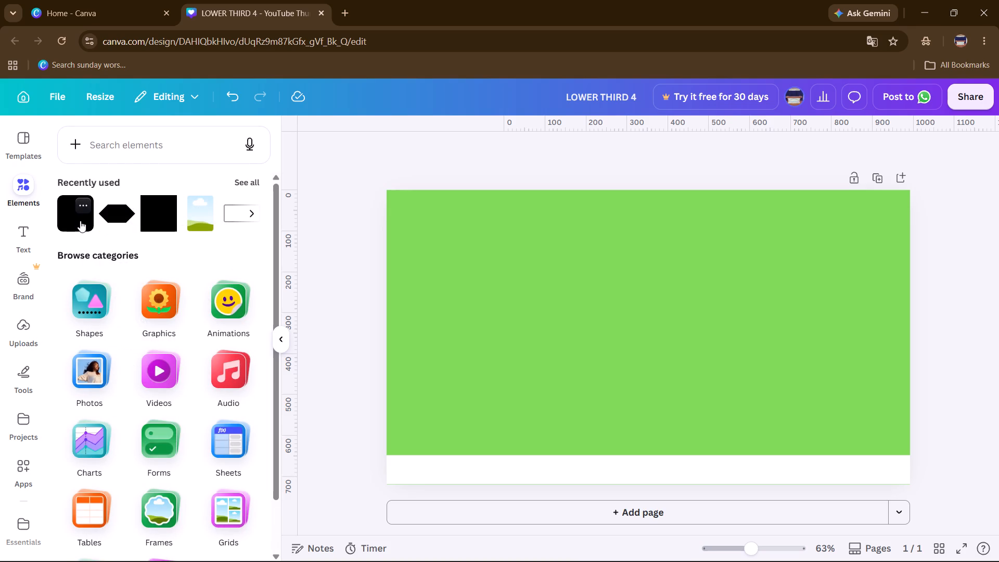
{"action": "left_click", "coordinate": [148, 310]}
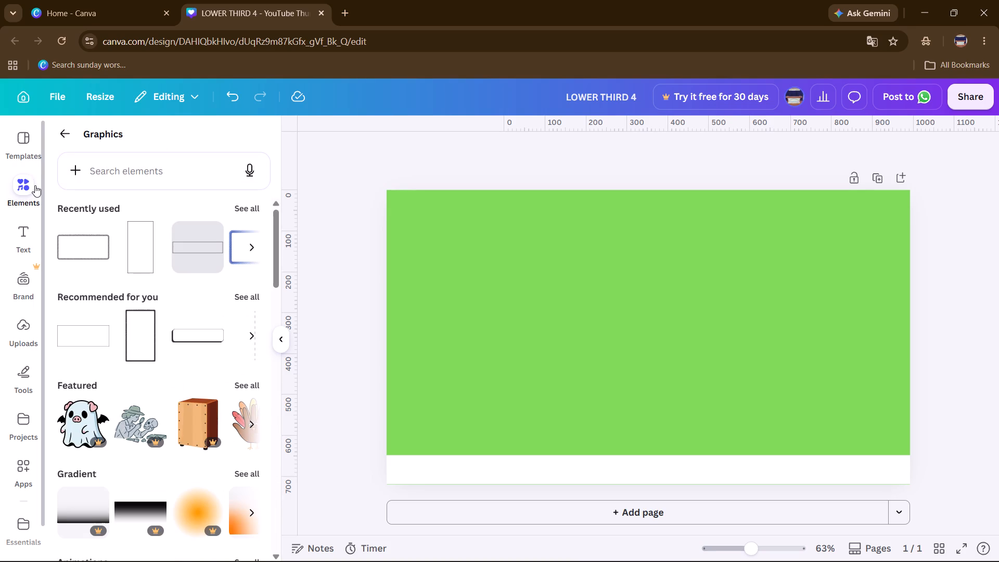
{"action": "left_click", "coordinate": [55, 142]}
{"action": "left_click", "coordinate": [75, 307]}
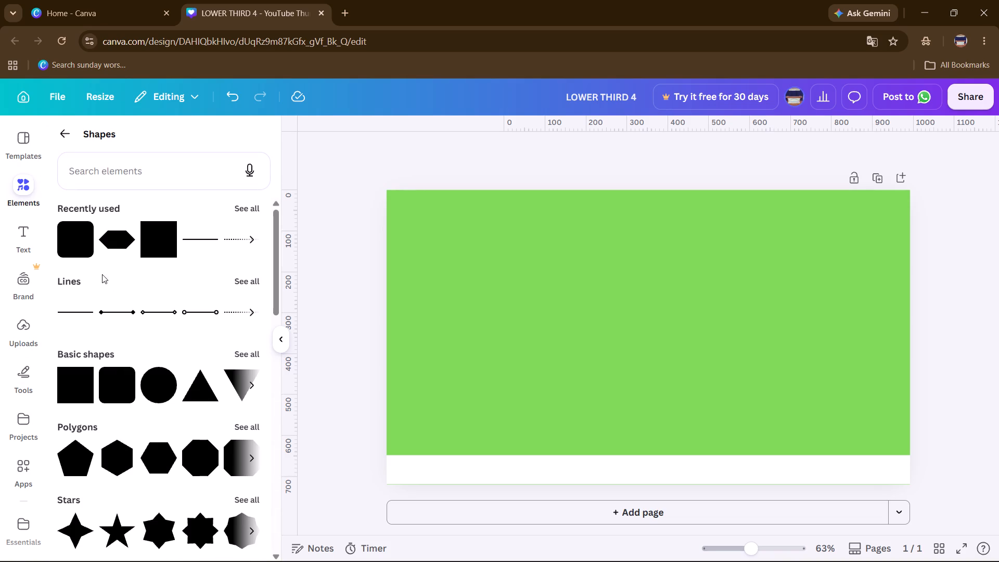
{"action": "left_click", "coordinate": [71, 245]}
{"action": "left_click", "coordinate": [557, 352]}
{"action": "left_click_drag", "start_coordinate": [634, 325], "coordinate": [633, 372]}
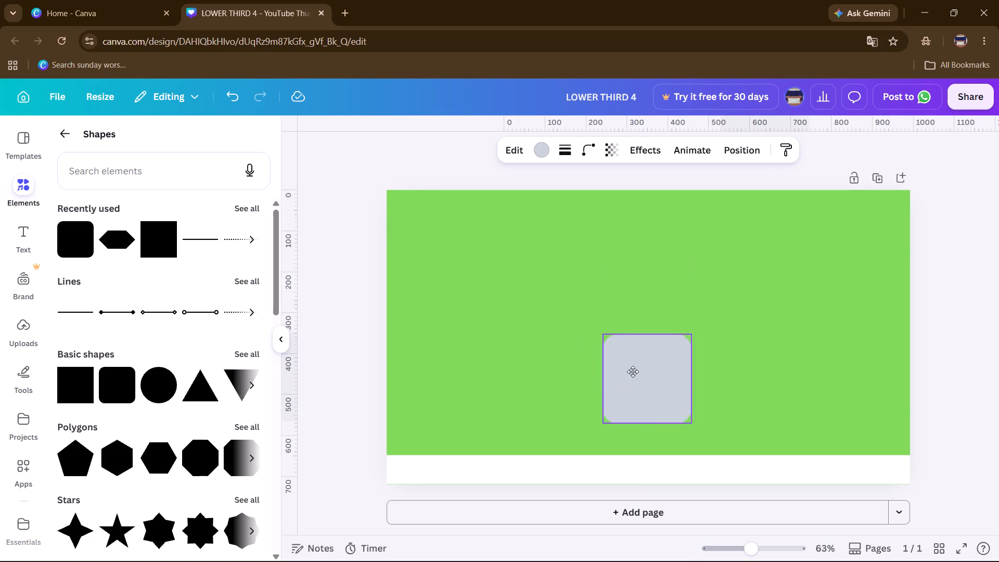
{"action": "left_click_drag", "start_coordinate": [633, 372], "coordinate": [569, 322]}
{"action": "left_click", "coordinate": [569, 322]}
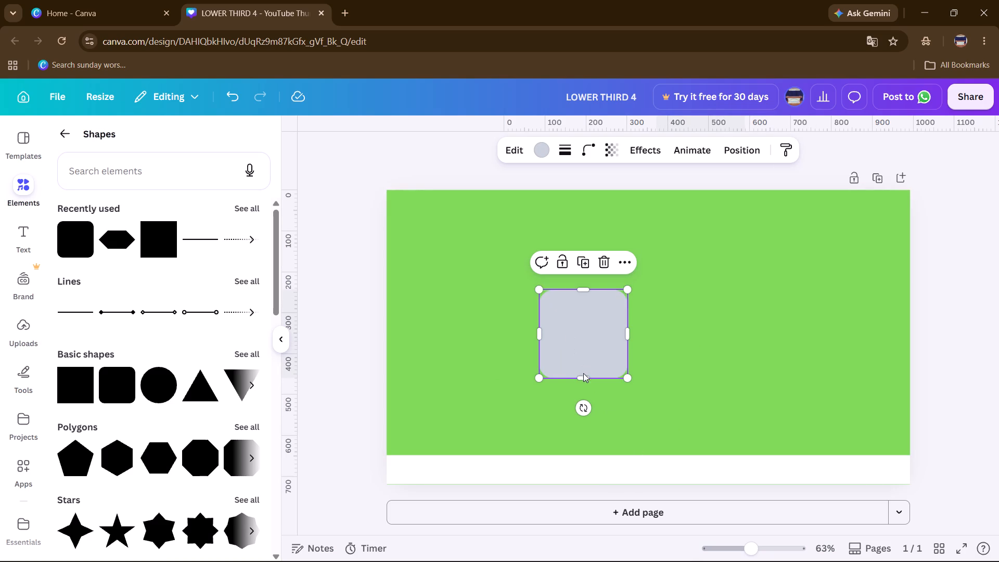
Reduce the height of the grey rounded square to make a wide, short pill shape.
{"action": "left_click_drag", "start_coordinate": [583, 375], "coordinate": [584, 312]}
{"action": "left_click", "coordinate": [559, 359]}
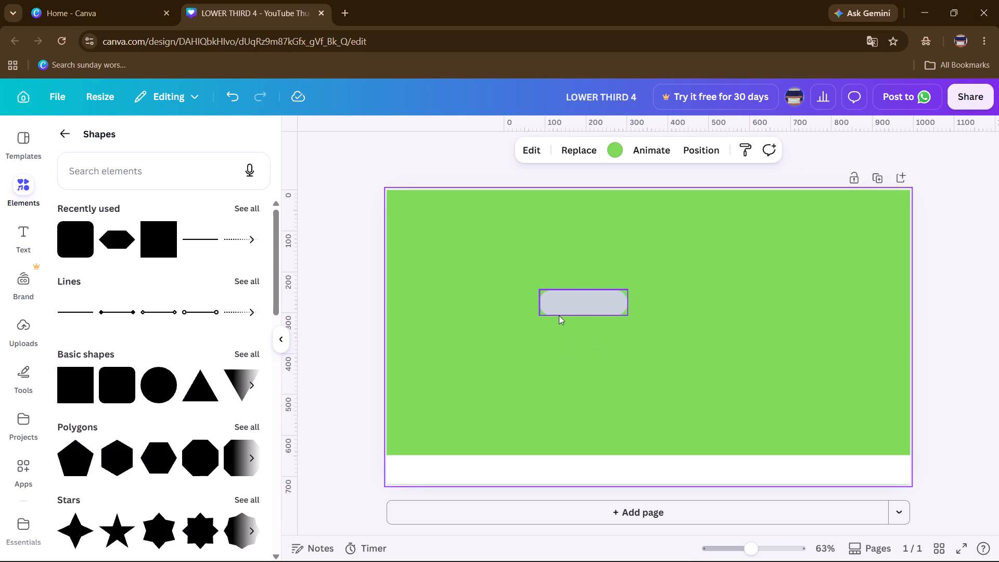
Fill the pill shape with the dark blue default solid colour.
{"action": "left_click", "coordinate": [562, 299]}
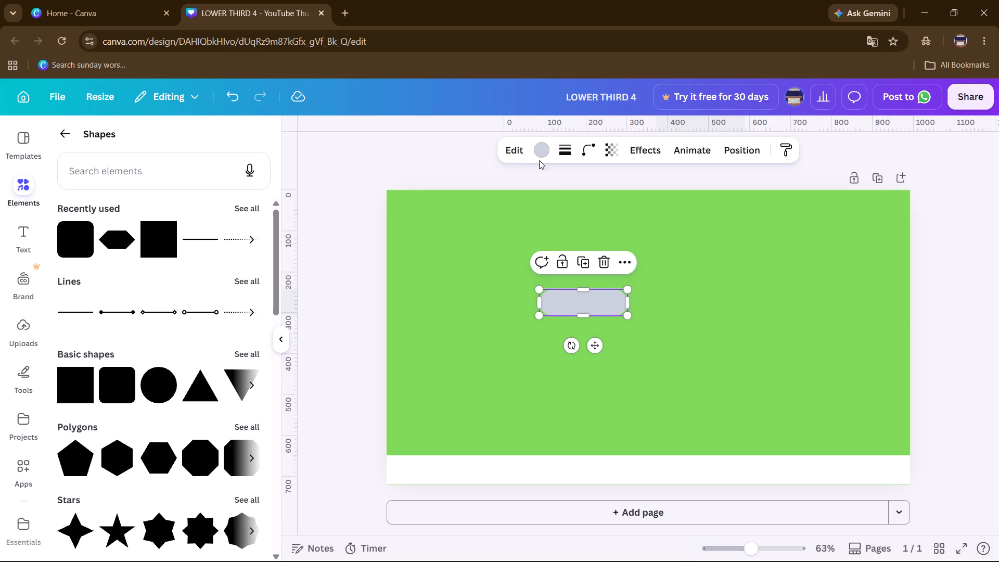
{"action": "left_click", "coordinate": [539, 155]}
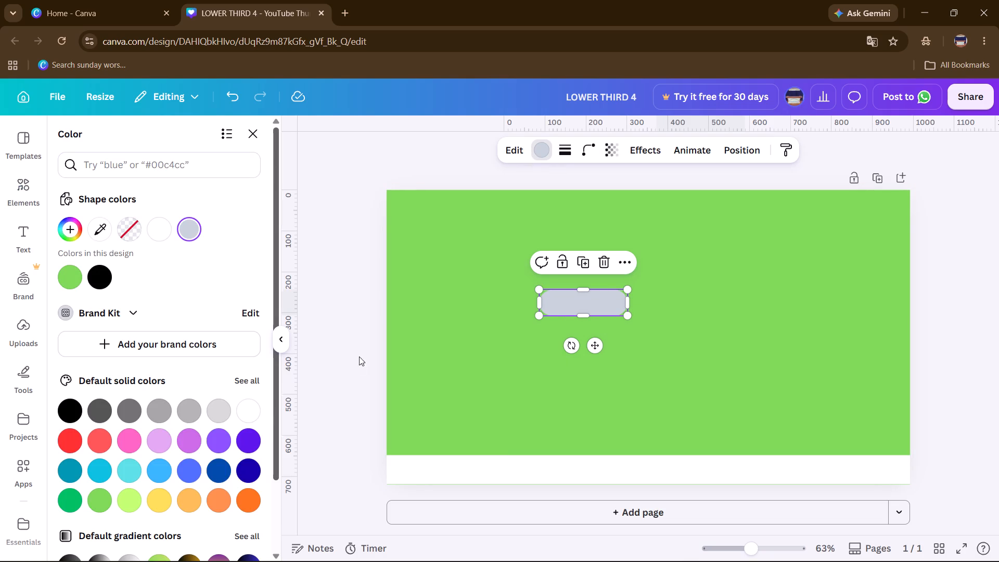
{"action": "left_click", "coordinate": [251, 469]}
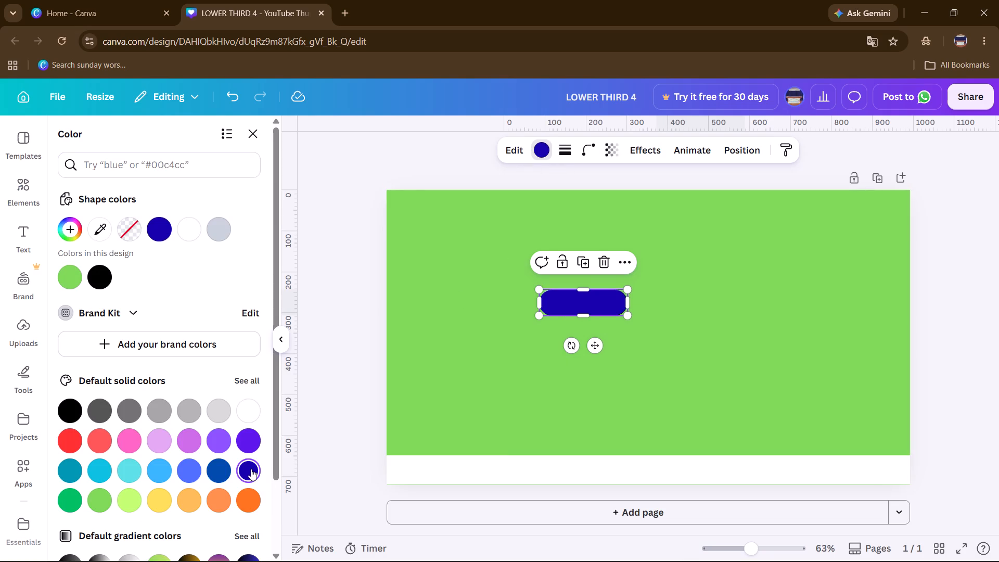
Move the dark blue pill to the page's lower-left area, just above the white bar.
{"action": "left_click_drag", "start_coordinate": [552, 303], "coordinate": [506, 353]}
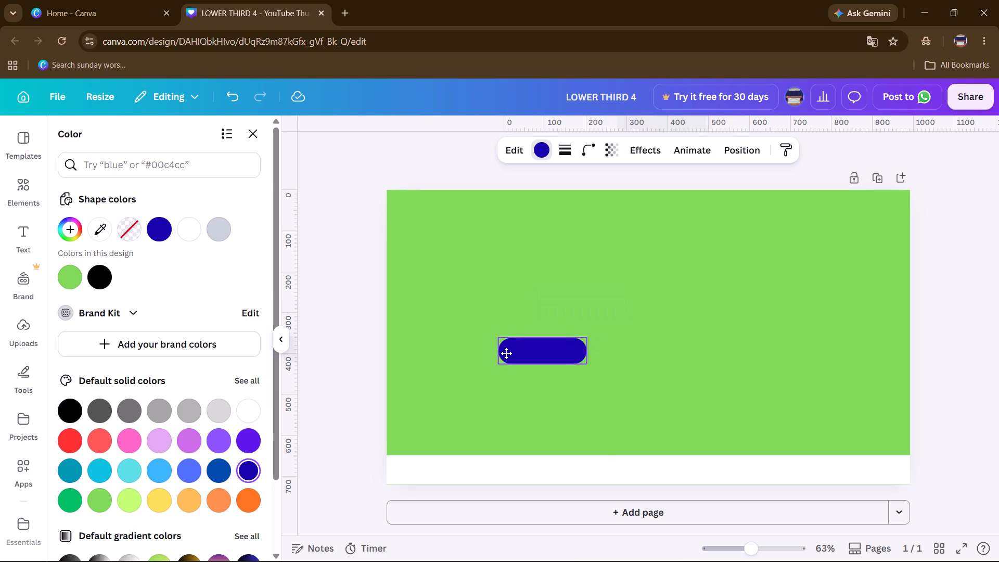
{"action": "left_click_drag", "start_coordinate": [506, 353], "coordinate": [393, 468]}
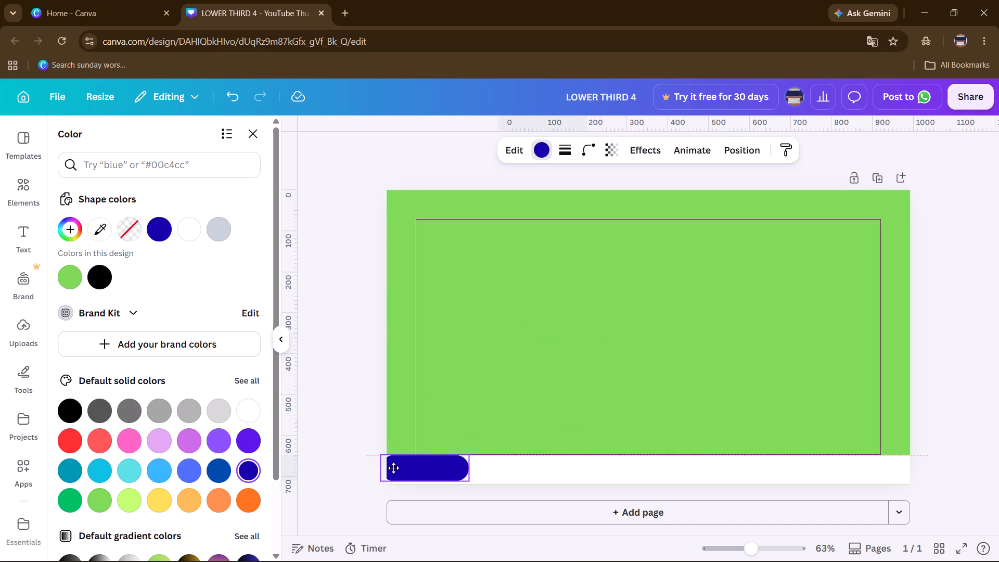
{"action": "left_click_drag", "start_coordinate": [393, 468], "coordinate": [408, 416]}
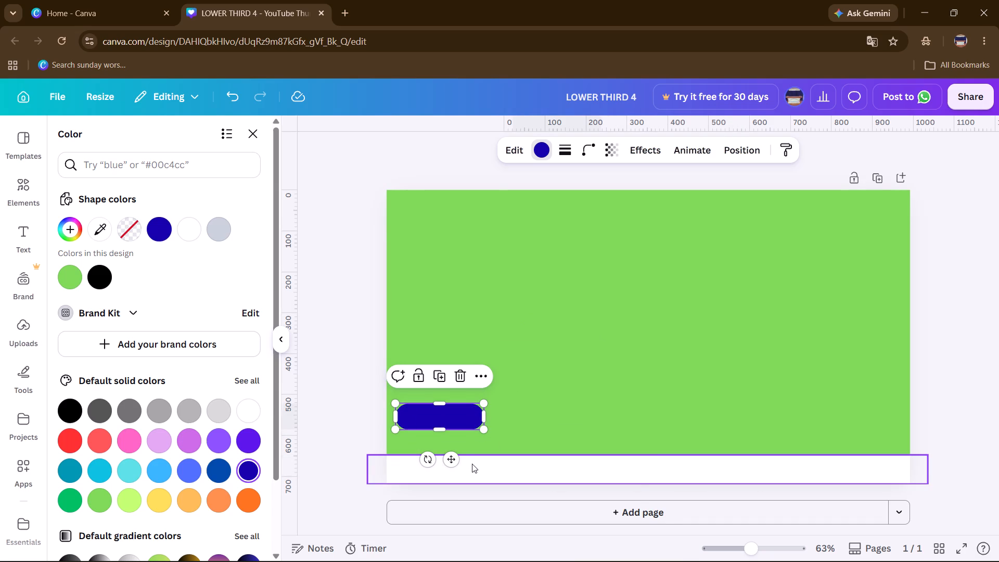
Slim the white bar slightly on the open green area, then place it back along the page's bottom edge.
{"action": "left_click_drag", "start_coordinate": [472, 464], "coordinate": [490, 451]}
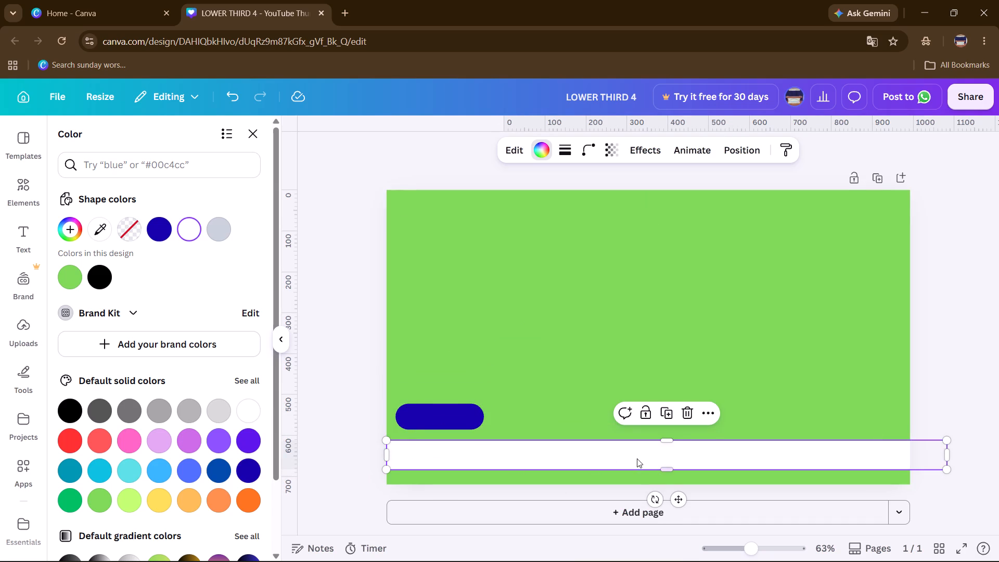
{"action": "left_click_drag", "start_coordinate": [661, 464], "coordinate": [663, 453]}
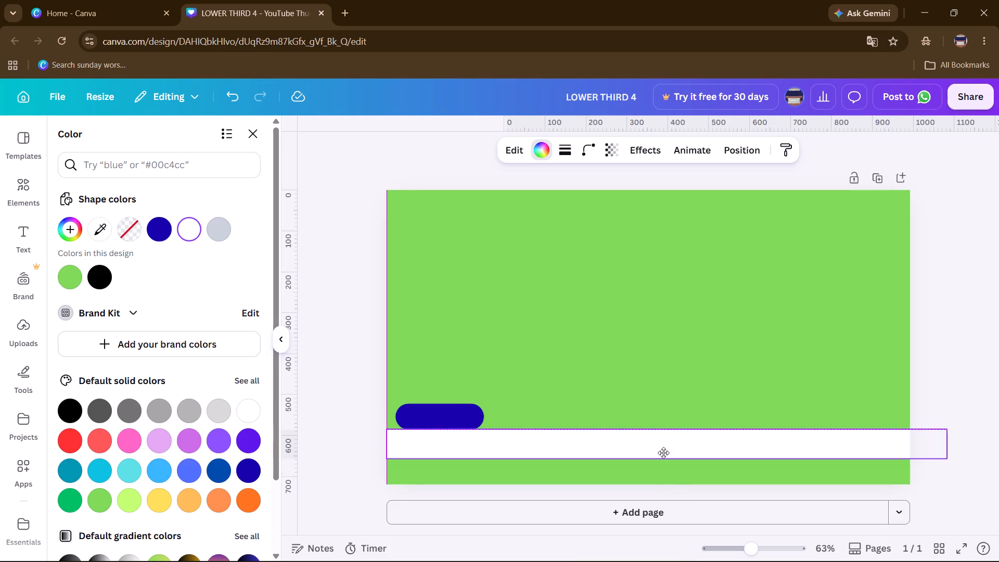
{"action": "left_click_drag", "start_coordinate": [663, 453], "coordinate": [626, 302]}
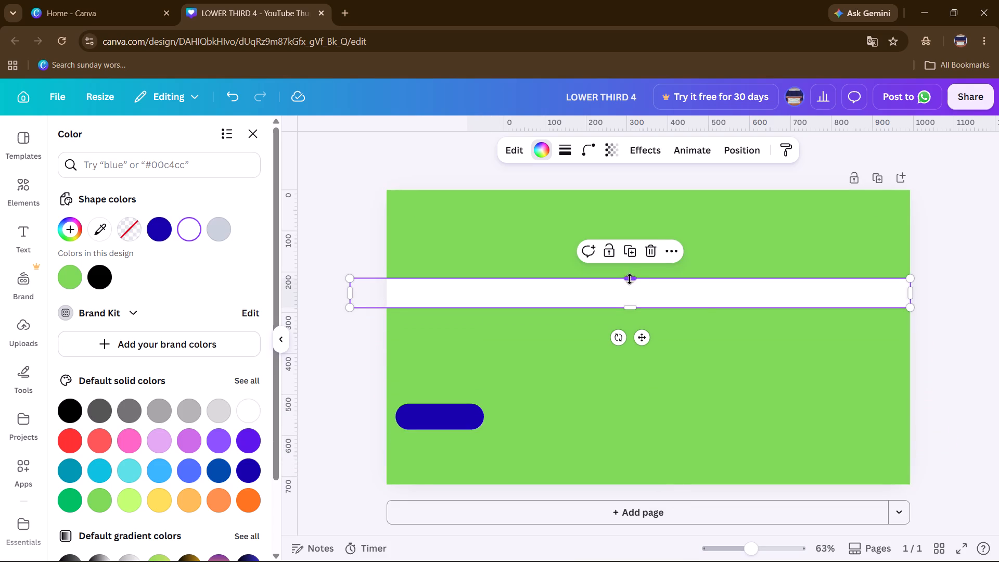
{"action": "left_click_drag", "start_coordinate": [629, 283], "coordinate": [629, 288]}
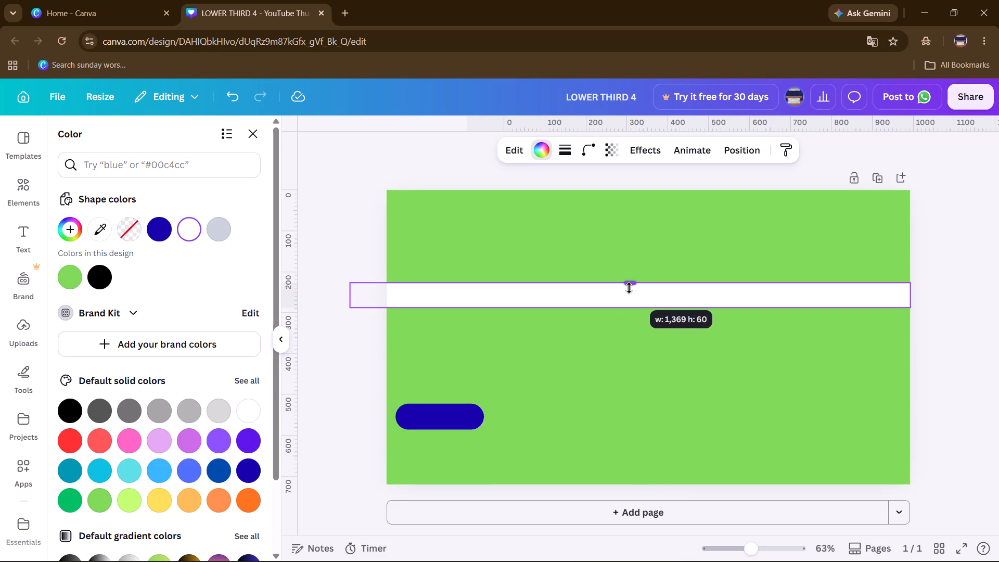
{"action": "left_click_drag", "start_coordinate": [629, 288], "coordinate": [629, 289]}
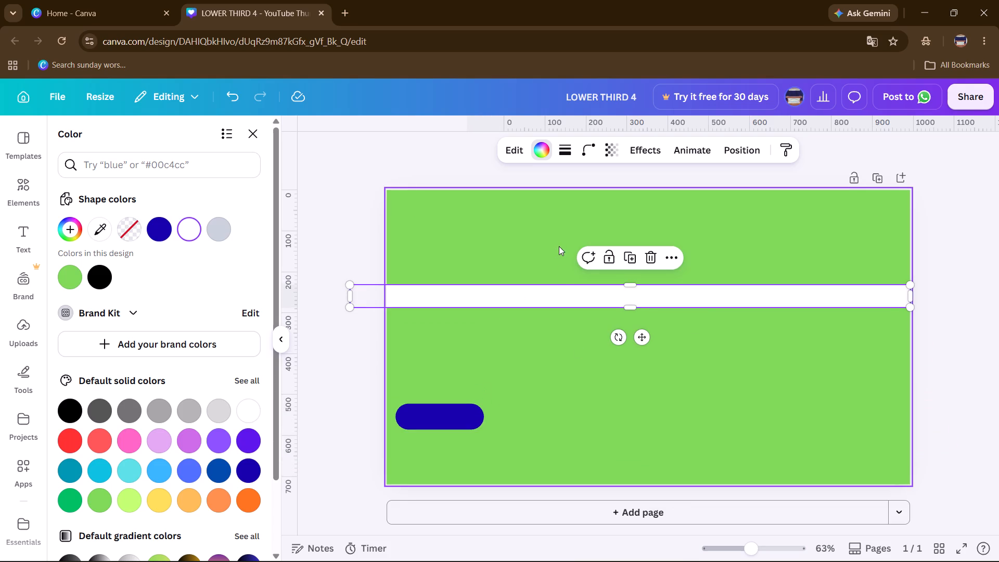
{"action": "left_click_drag", "start_coordinate": [541, 289], "coordinate": [535, 364]}
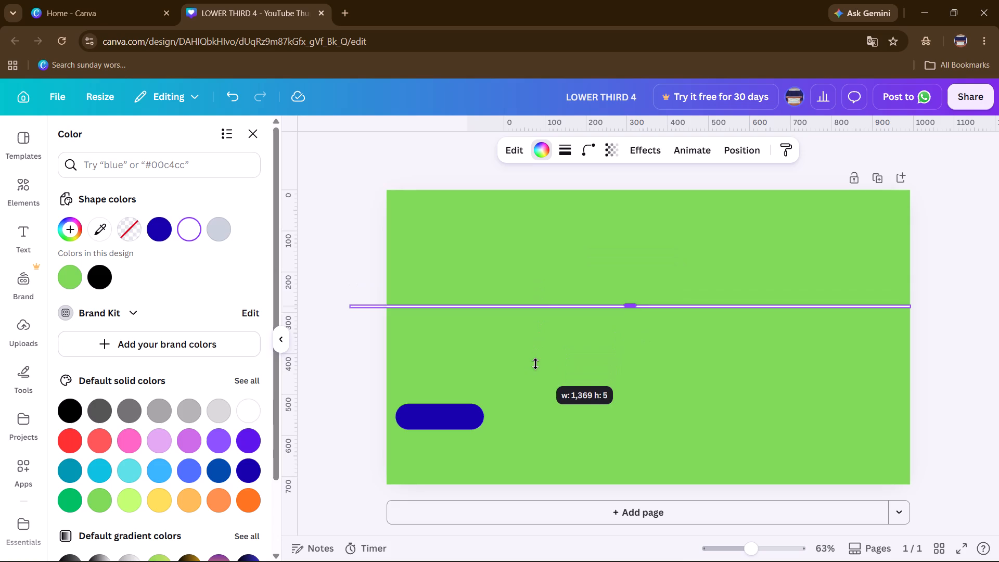
{"action": "left_click_drag", "start_coordinate": [535, 364], "coordinate": [551, 287]}
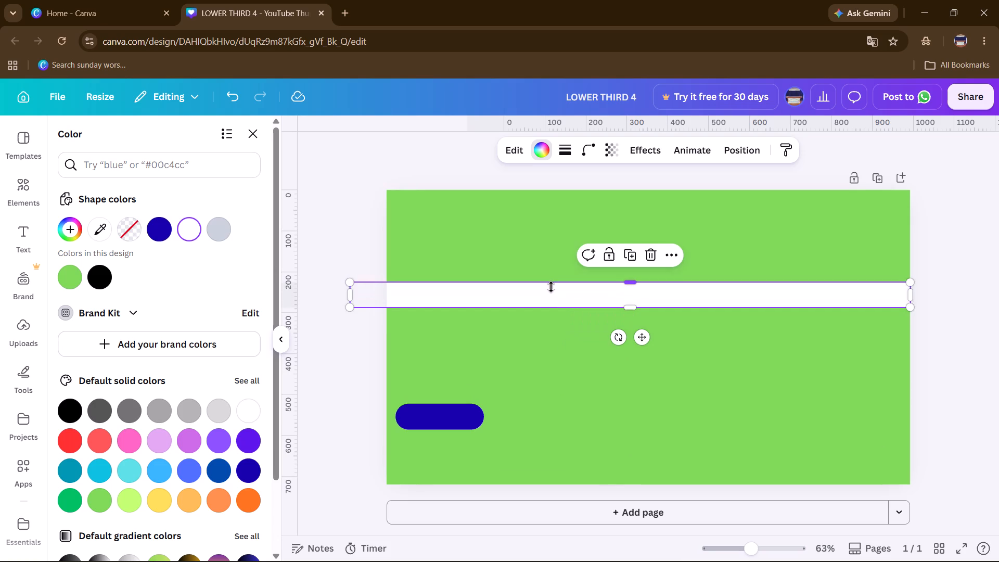
{"action": "left_click", "coordinate": [549, 306]}
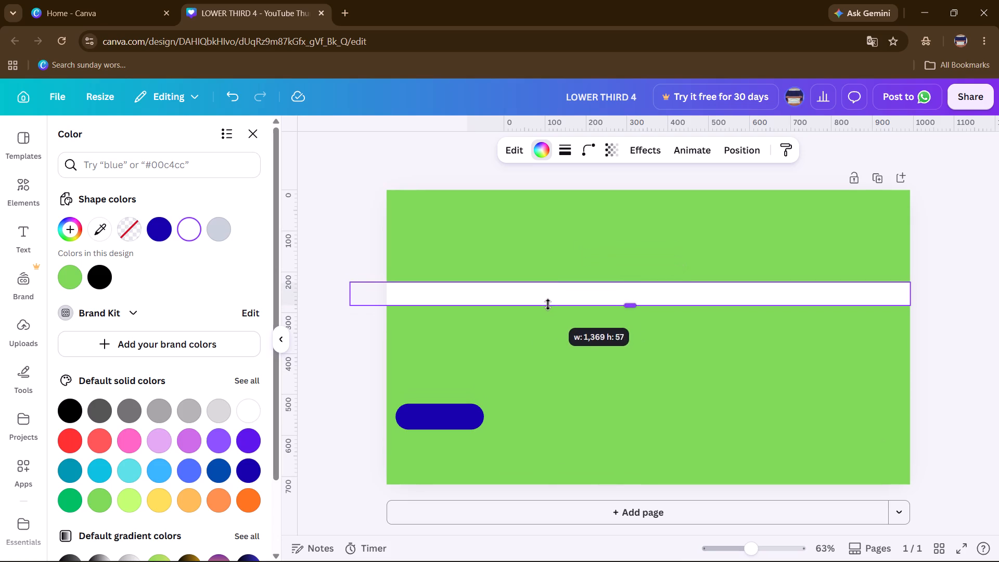
{"action": "left_click_drag", "start_coordinate": [549, 322], "coordinate": [549, 299]}
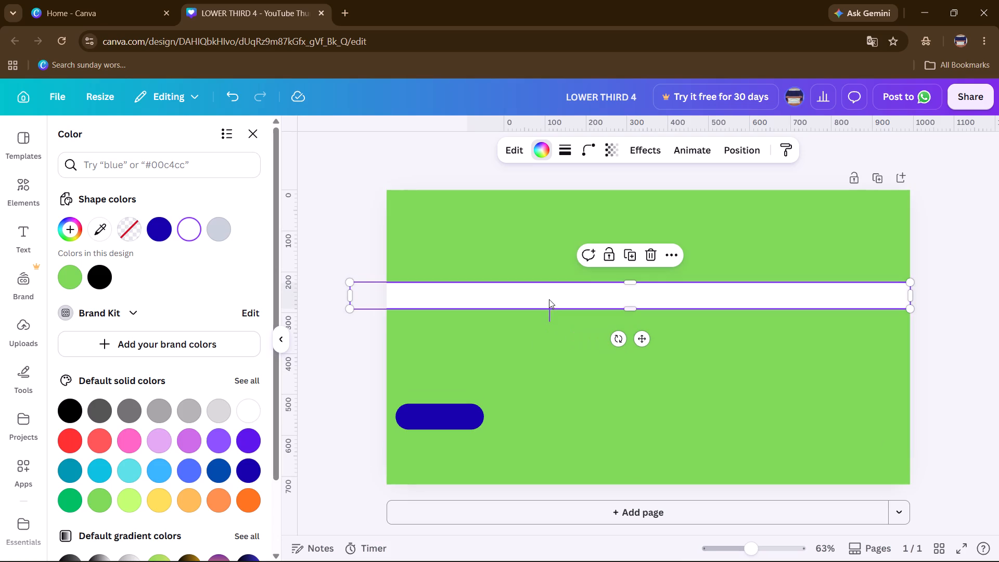
{"action": "left_click_drag", "start_coordinate": [549, 299], "coordinate": [548, 341]}
{"action": "left_click", "coordinate": [548, 341]}
{"action": "left_click_drag", "start_coordinate": [544, 297], "coordinate": [568, 475]}
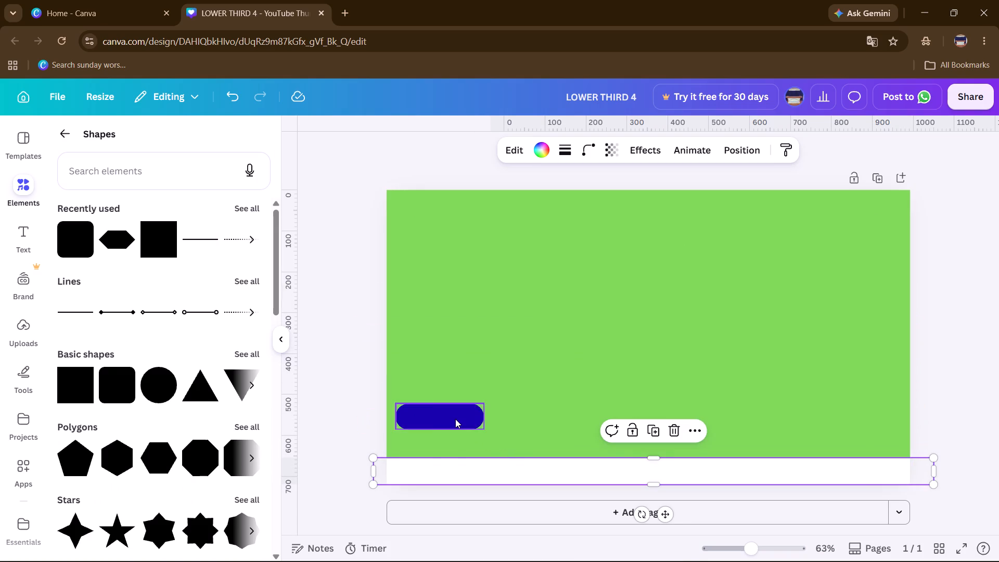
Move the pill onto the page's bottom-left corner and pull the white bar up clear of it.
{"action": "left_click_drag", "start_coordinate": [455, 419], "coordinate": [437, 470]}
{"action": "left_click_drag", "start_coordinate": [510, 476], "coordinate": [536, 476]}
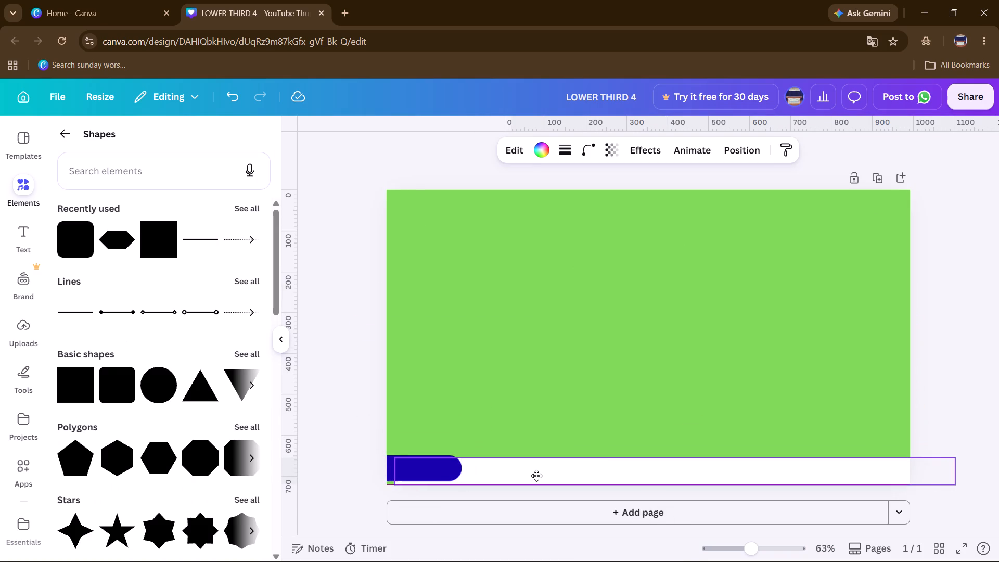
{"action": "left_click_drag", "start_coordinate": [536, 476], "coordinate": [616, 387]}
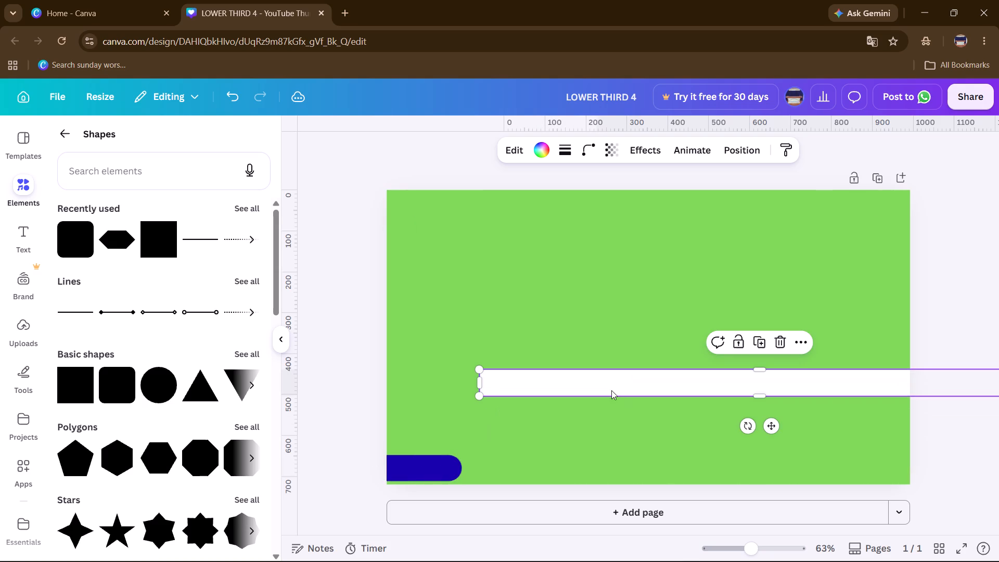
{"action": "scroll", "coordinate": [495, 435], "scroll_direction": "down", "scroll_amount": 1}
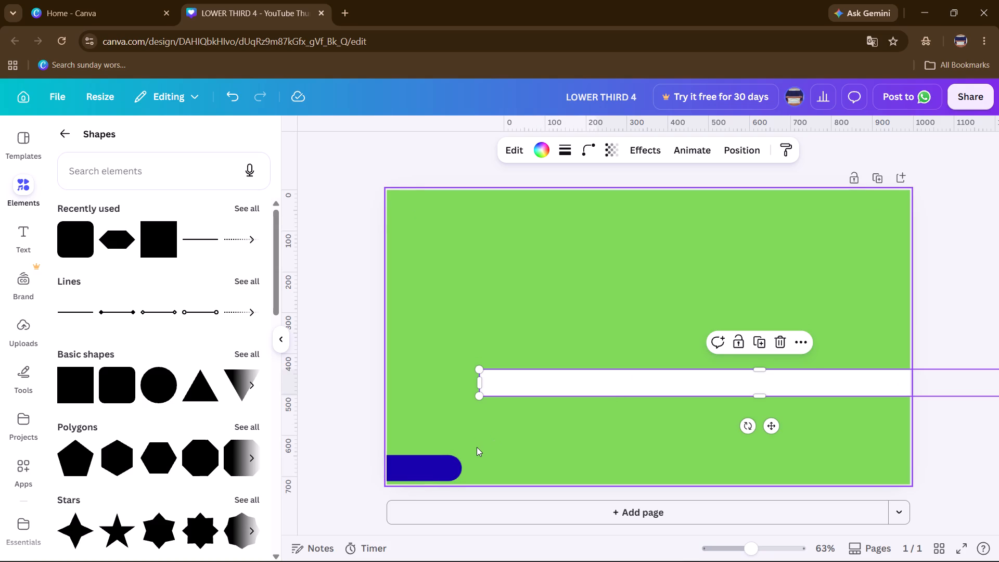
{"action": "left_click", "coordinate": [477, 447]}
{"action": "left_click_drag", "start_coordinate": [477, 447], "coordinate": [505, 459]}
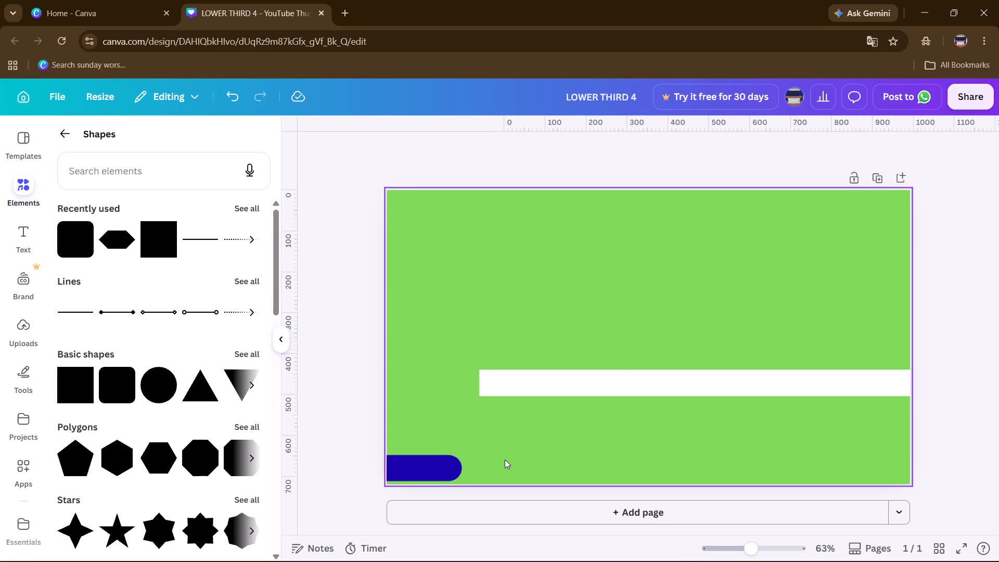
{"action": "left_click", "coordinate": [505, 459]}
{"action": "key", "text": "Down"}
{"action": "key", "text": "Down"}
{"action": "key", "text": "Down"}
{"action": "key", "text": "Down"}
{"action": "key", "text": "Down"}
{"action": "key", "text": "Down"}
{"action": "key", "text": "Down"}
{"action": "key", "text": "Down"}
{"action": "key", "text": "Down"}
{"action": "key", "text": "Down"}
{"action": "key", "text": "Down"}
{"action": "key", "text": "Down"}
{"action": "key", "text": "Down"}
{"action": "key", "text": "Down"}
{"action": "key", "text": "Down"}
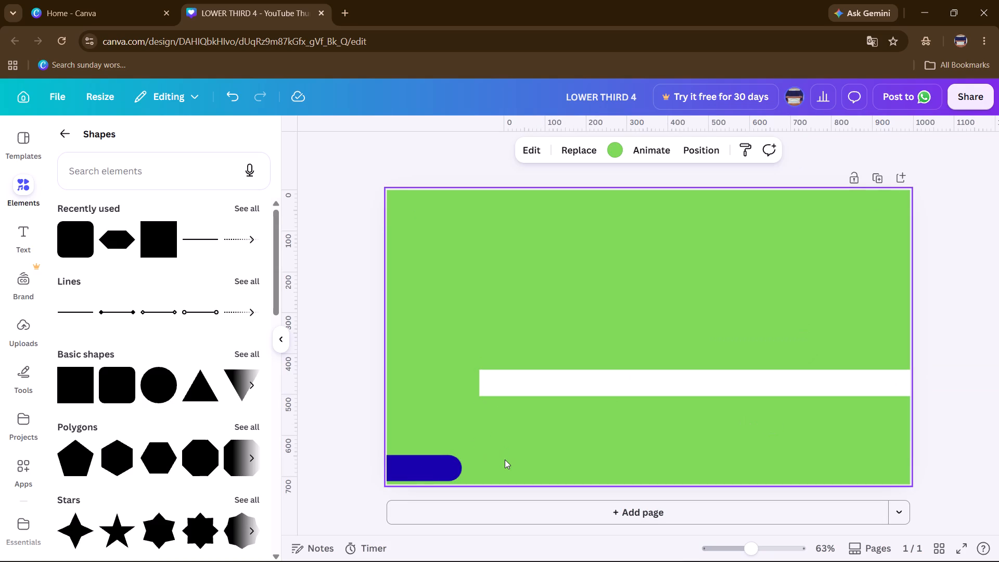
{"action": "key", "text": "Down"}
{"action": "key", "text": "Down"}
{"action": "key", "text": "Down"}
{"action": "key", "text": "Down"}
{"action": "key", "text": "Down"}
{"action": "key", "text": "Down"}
Enlarge the dark blue pill slightly and fit it flush into the page's bottom-left corner.
{"action": "left_click", "coordinate": [404, 474]}
{"action": "left_click_drag", "start_coordinate": [404, 474], "coordinate": [417, 428]}
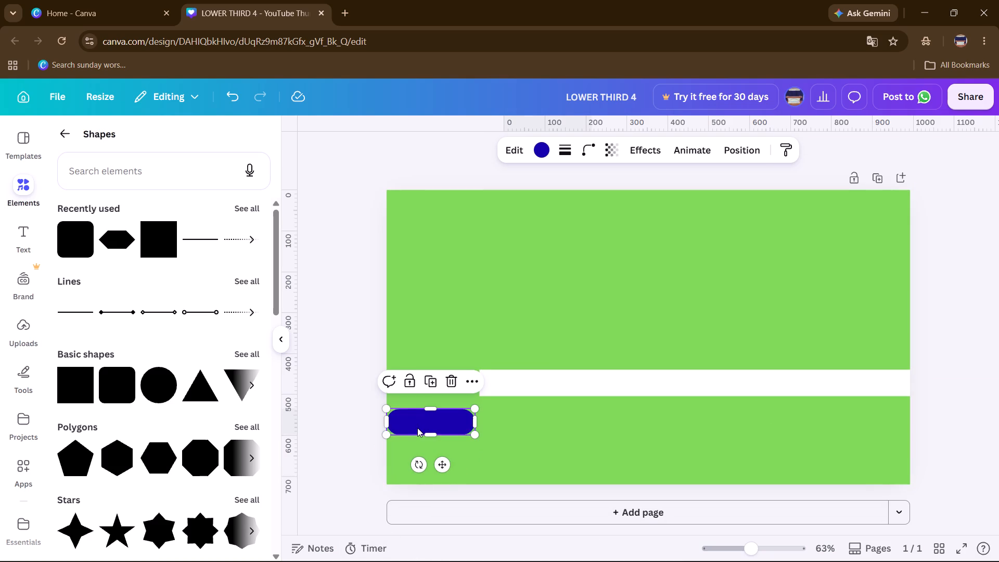
{"action": "left_click", "coordinate": [474, 436]}
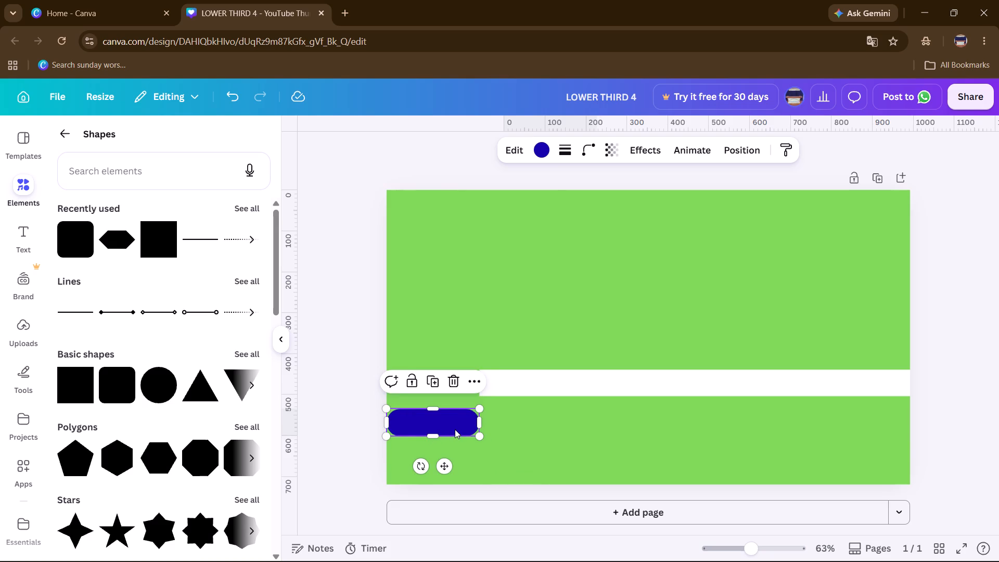
{"action": "left_click_drag", "start_coordinate": [452, 425], "coordinate": [447, 475]}
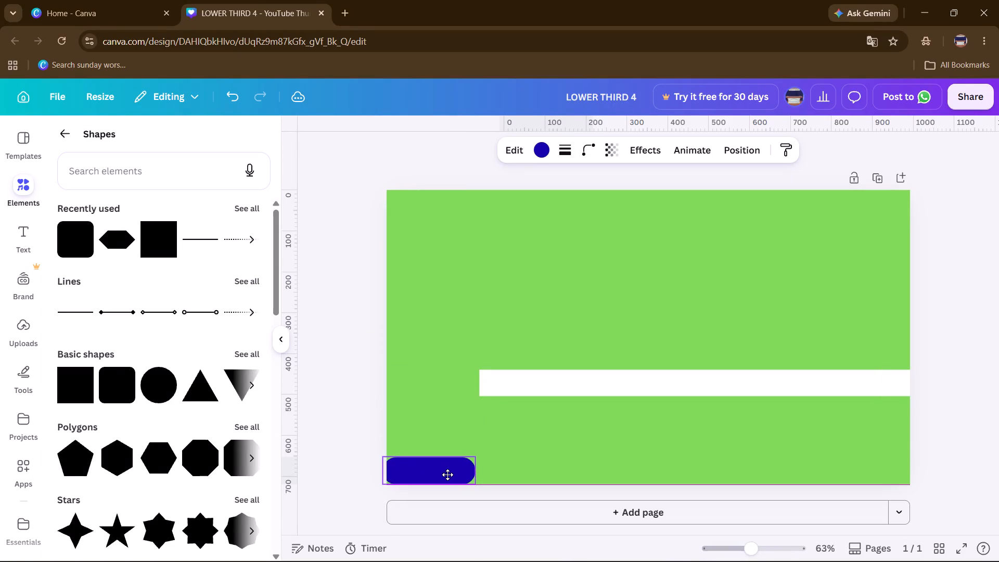
{"action": "left_click_drag", "start_coordinate": [447, 475], "coordinate": [452, 477]}
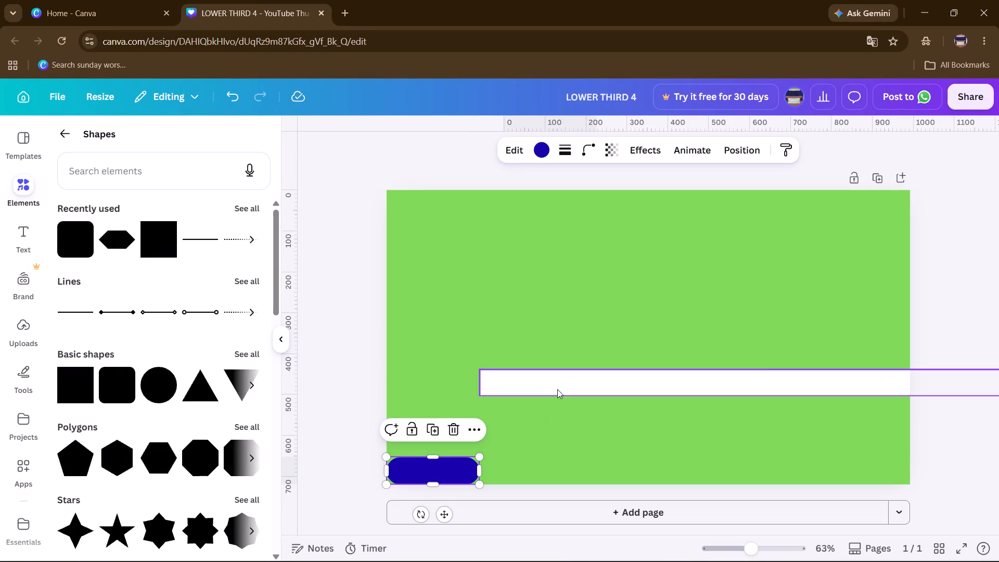
Trim the white bar's height slightly and place it along the page's bottom edge, starting at the pill's right end.
{"action": "left_click", "coordinate": [558, 386]}
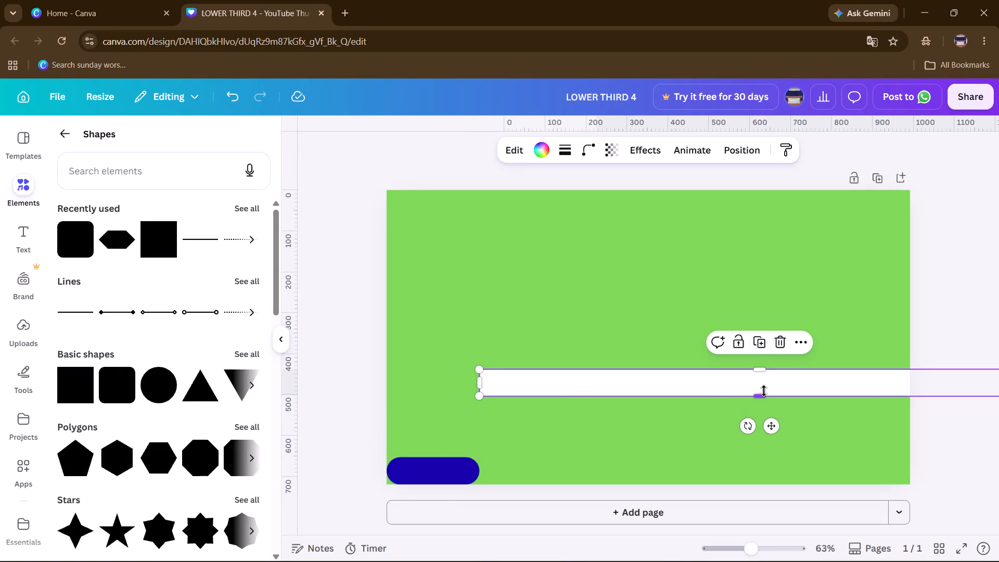
{"action": "left_click", "coordinate": [764, 391]}
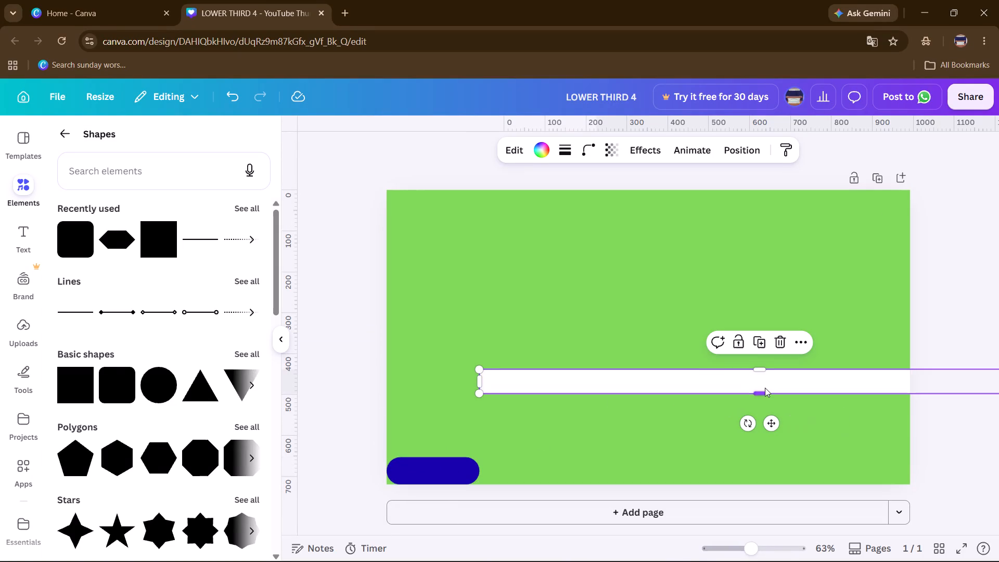
{"action": "left_click_drag", "start_coordinate": [667, 336], "coordinate": [646, 375]}
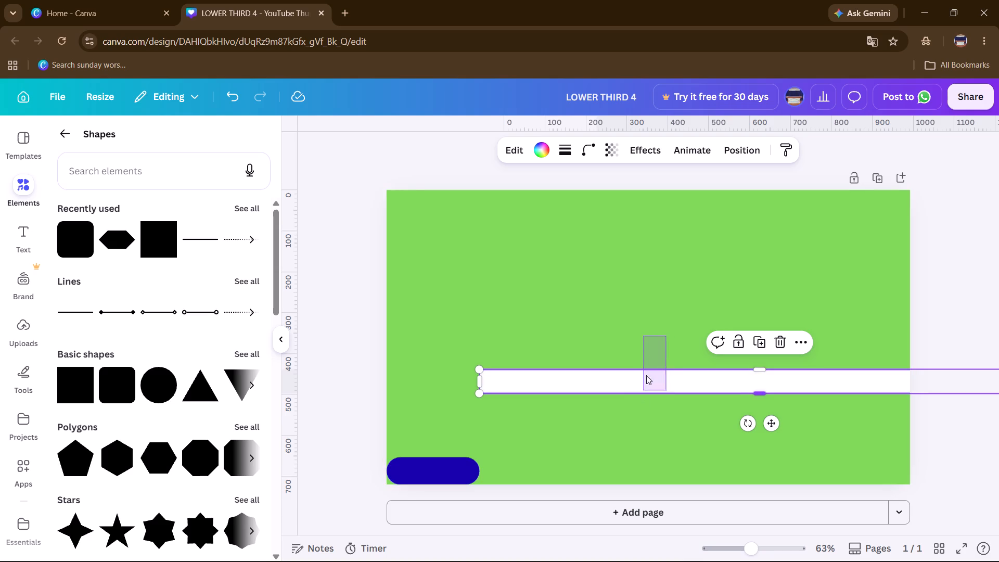
{"action": "left_click_drag", "start_coordinate": [646, 375], "coordinate": [648, 356]}
{"action": "left_click_drag", "start_coordinate": [629, 371], "coordinate": [632, 469]}
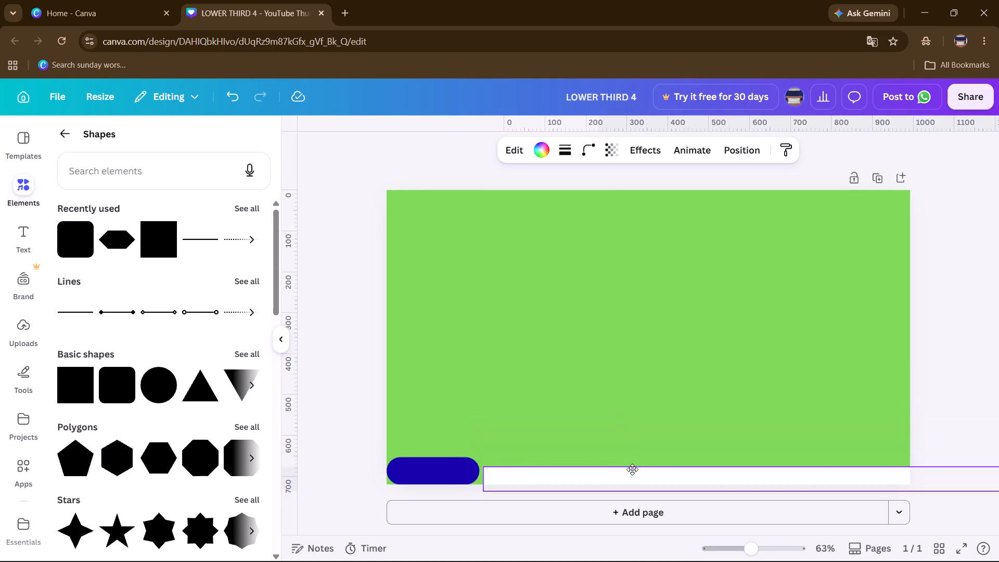
{"action": "left_click_drag", "start_coordinate": [632, 469], "coordinate": [618, 464]}
{"action": "left_click", "coordinate": [598, 424]}
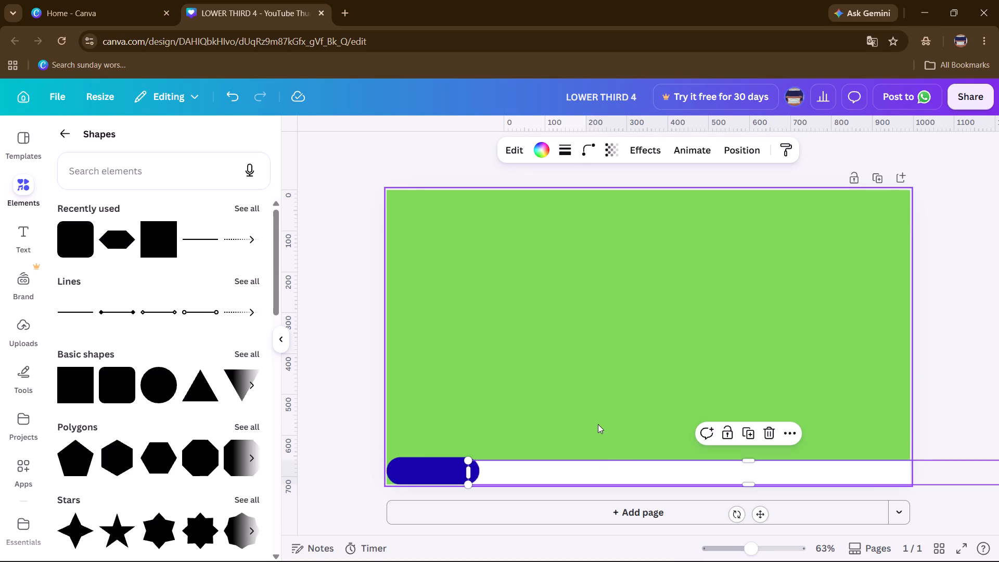
Slim the white bar to about 47 px high by raising its lower edge off the page's bottom edge.
{"action": "double_click", "coordinate": [433, 471]}
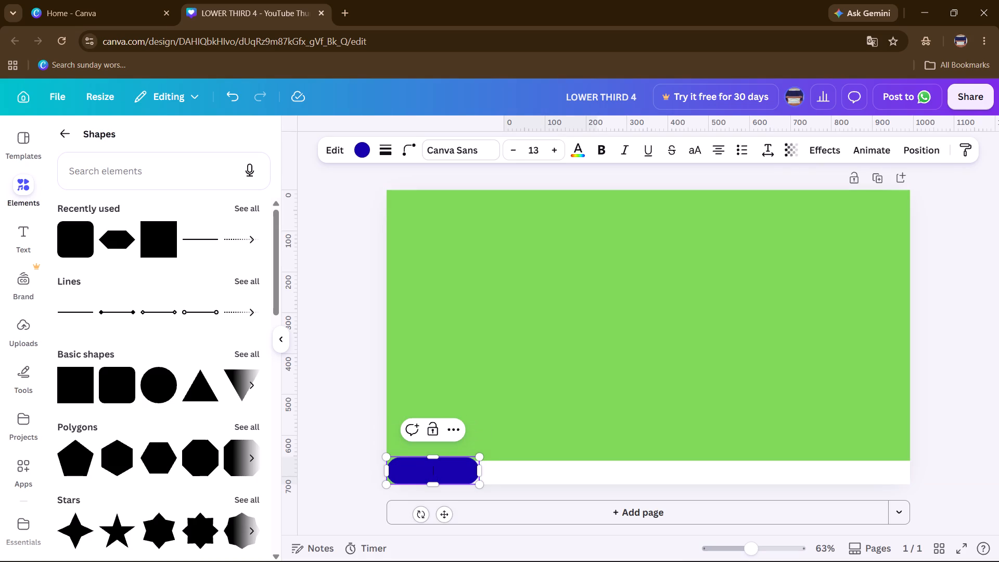
{"action": "left_click", "coordinate": [510, 471]}
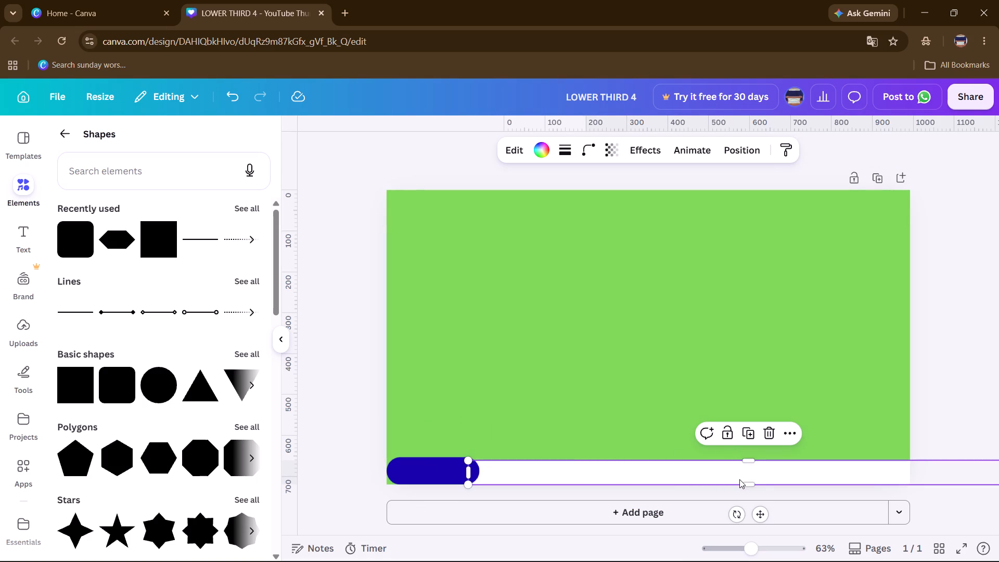
{"action": "left_click_drag", "start_coordinate": [739, 479], "coordinate": [740, 477]}
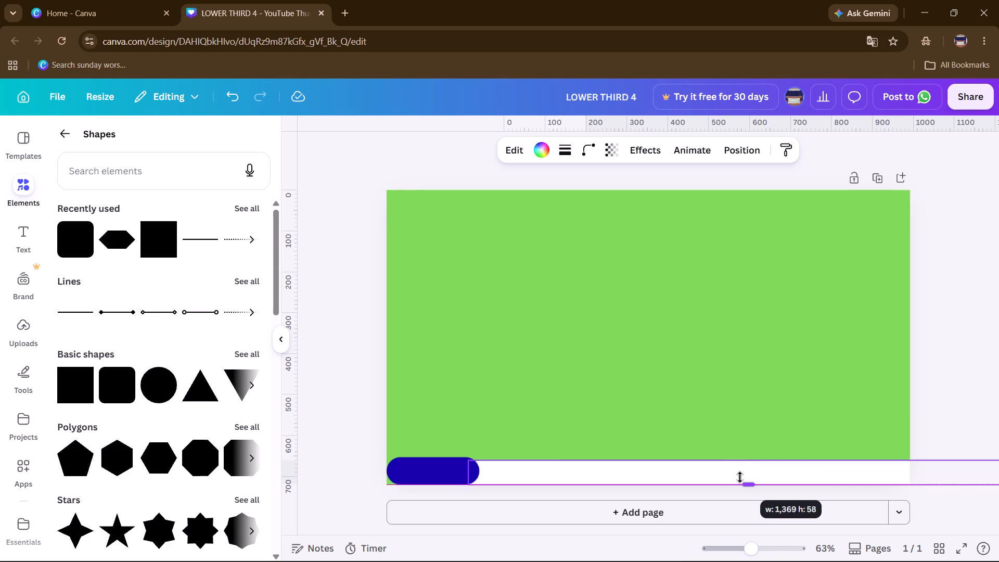
{"action": "left_click_drag", "start_coordinate": [740, 477], "coordinate": [739, 475]}
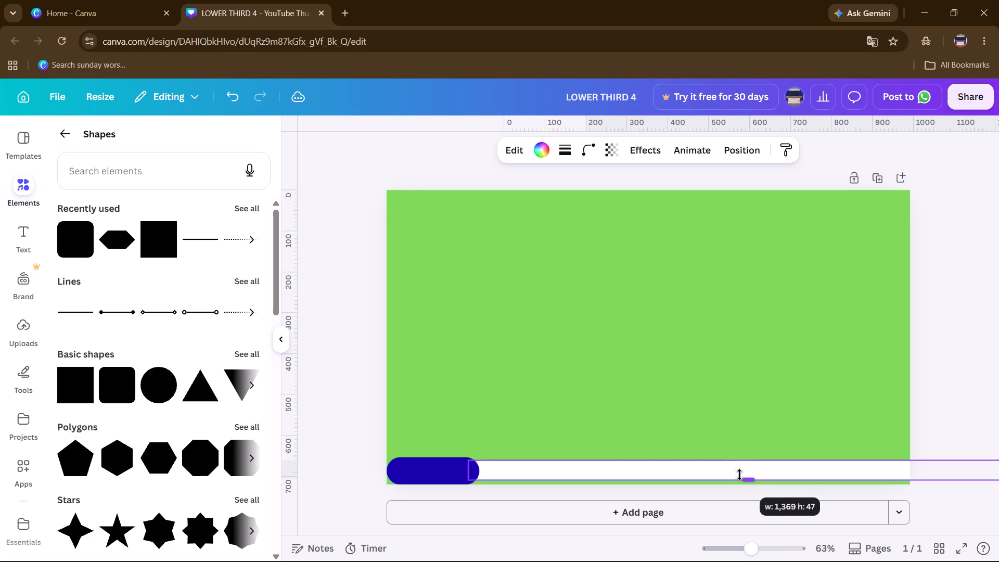
{"action": "left_click_drag", "start_coordinate": [739, 475], "coordinate": [739, 474]}
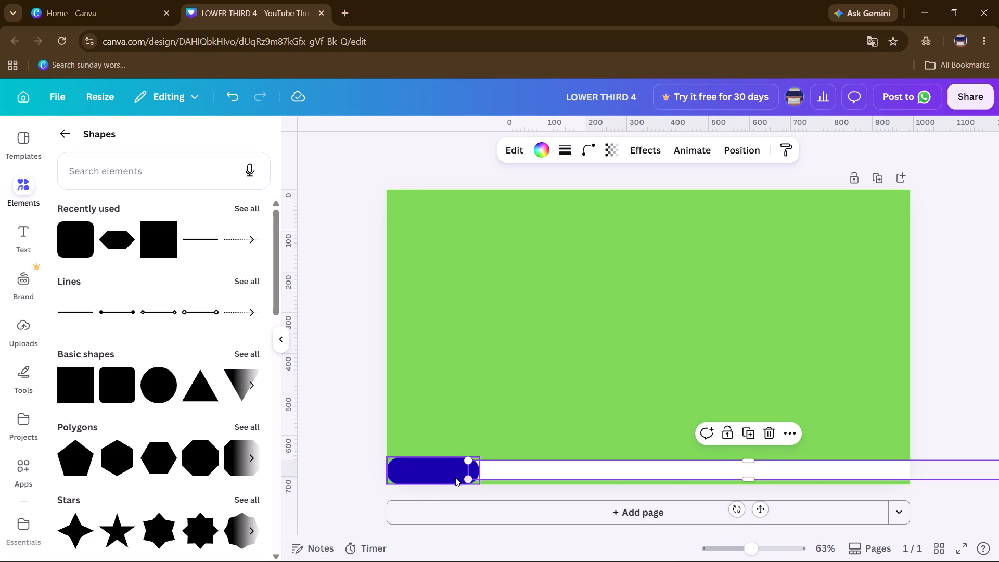
Raise the dark blue pill slightly above the page's bottom edge, keeping it flush with the page's left edge.
{"action": "left_click", "coordinate": [444, 474]}
{"action": "key", "text": "Up"}
{"action": "key", "text": "Up"}
{"action": "key", "text": "Up"}
{"action": "key", "text": "Up"}
{"action": "key", "text": "Up"}
{"action": "key", "text": "Up"}
{"action": "key", "text": "Up"}
{"action": "key", "text": "Up"}
{"action": "key", "text": "Up"}
{"action": "key", "text": "Up"}
{"action": "key", "text": "Up"}
{"action": "key", "text": "Up"}
{"action": "key", "text": "Up"}
{"action": "key", "text": "Up"}
{"action": "key", "text": "Up"}
{"action": "key", "text": "Up"}
{"action": "key", "text": "Up"}
{"action": "key", "text": "Up"}
{"action": "key", "text": "Up"}
{"action": "key", "text": "Up"}
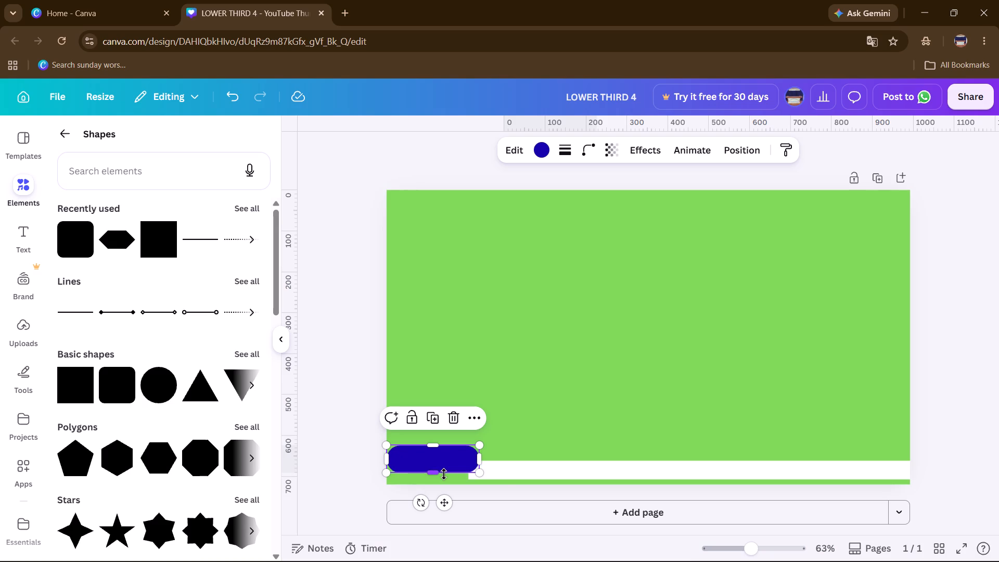
Raise the white bar until it is vertically centred on the dark blue pill.
{"action": "left_click", "coordinate": [547, 462]}
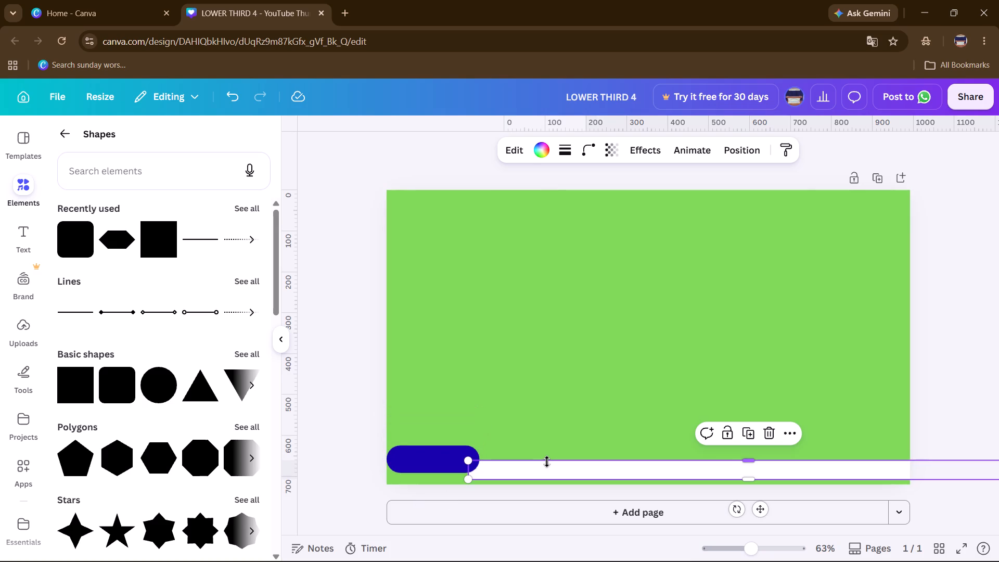
{"action": "key", "text": "Up"}
{"action": "key", "text": "Up"}
{"action": "key", "text": "Up"}
{"action": "key", "text": "Up"}
{"action": "key", "text": "Up"}
{"action": "key", "text": "Up"}
{"action": "key", "text": "Up"}
{"action": "key", "text": "Up"}
{"action": "key", "text": "Up"}
{"action": "key", "text": "Up"}
{"action": "key", "text": "Up"}
{"action": "key", "text": "Up"}
{"action": "key", "text": "Up"}
{"action": "key", "text": "Up"}
{"action": "key", "text": "Up"}
{"action": "key", "text": "Up"}
{"action": "key", "text": "Up"}
{"action": "key", "text": "Up"}
{"action": "key", "text": "Up"}
{"action": "key", "text": "Up"}
{"action": "key", "text": "Up"}
{"action": "key", "text": "Up"}
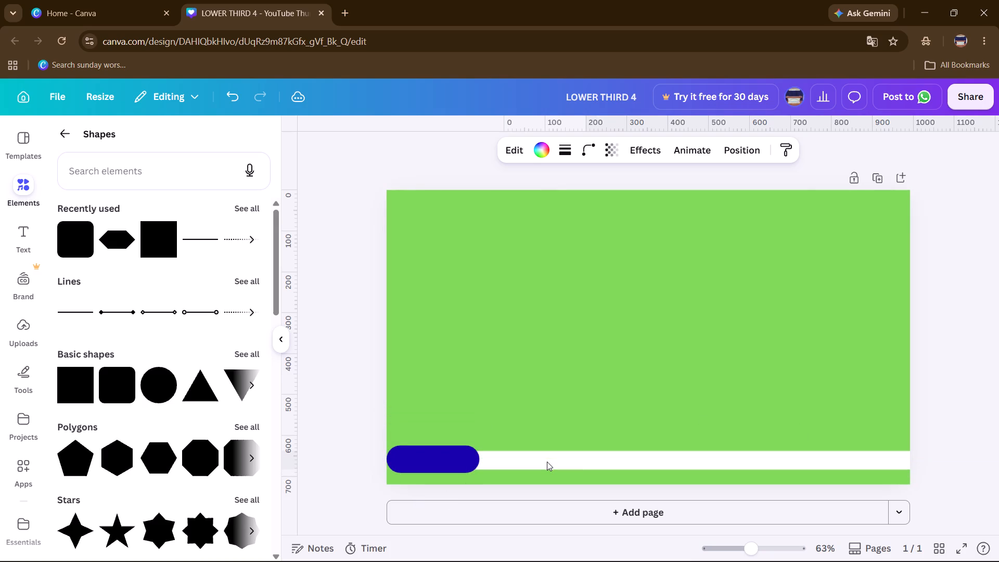
{"action": "key", "text": "Up"}
{"action": "key", "text": "Up"}
{"action": "key", "text": "Up"}
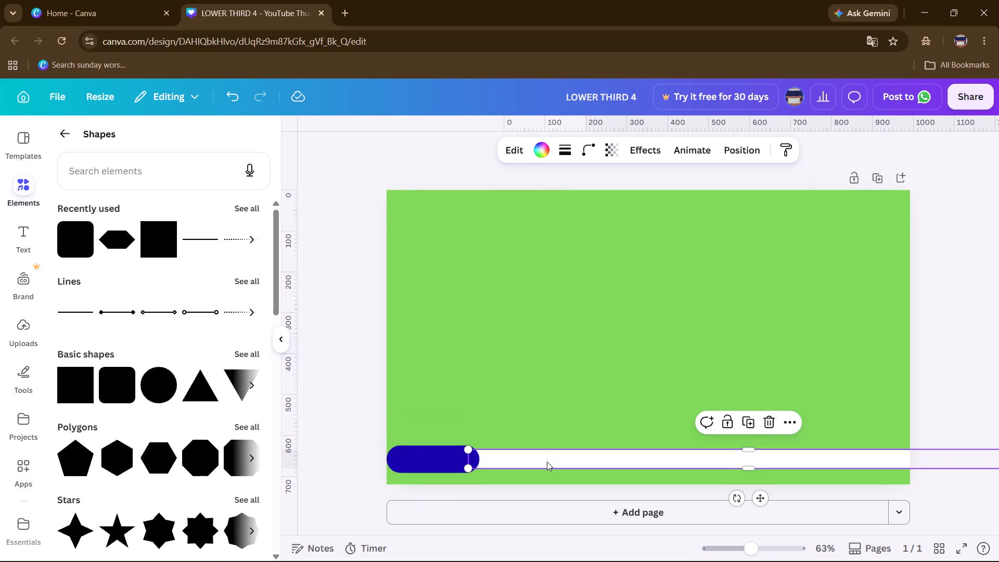
{"action": "left_click", "coordinate": [541, 425]}
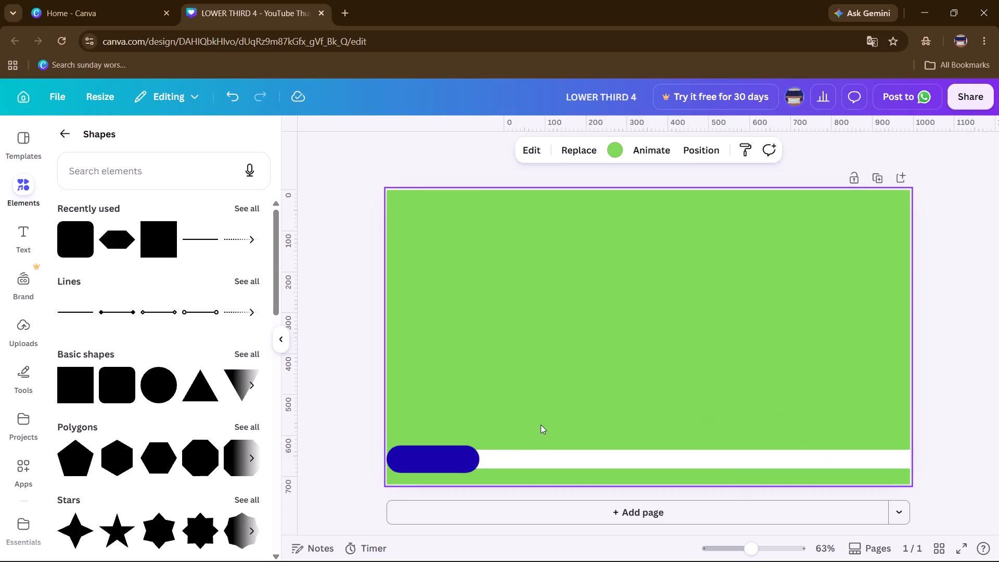
Widen the dark blue pill rightward to about 319 px.
{"action": "left_click", "coordinate": [470, 466]}
{"action": "left_click_drag", "start_coordinate": [480, 459], "coordinate": [483, 459]}
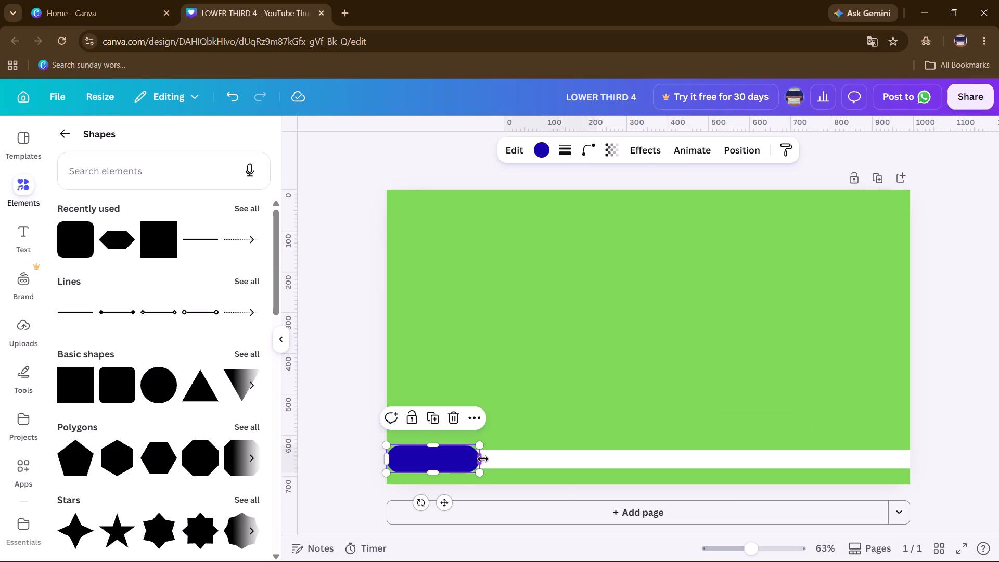
{"action": "left_click_drag", "start_coordinate": [483, 459], "coordinate": [513, 460]}
{"action": "left_click", "coordinate": [546, 405]}
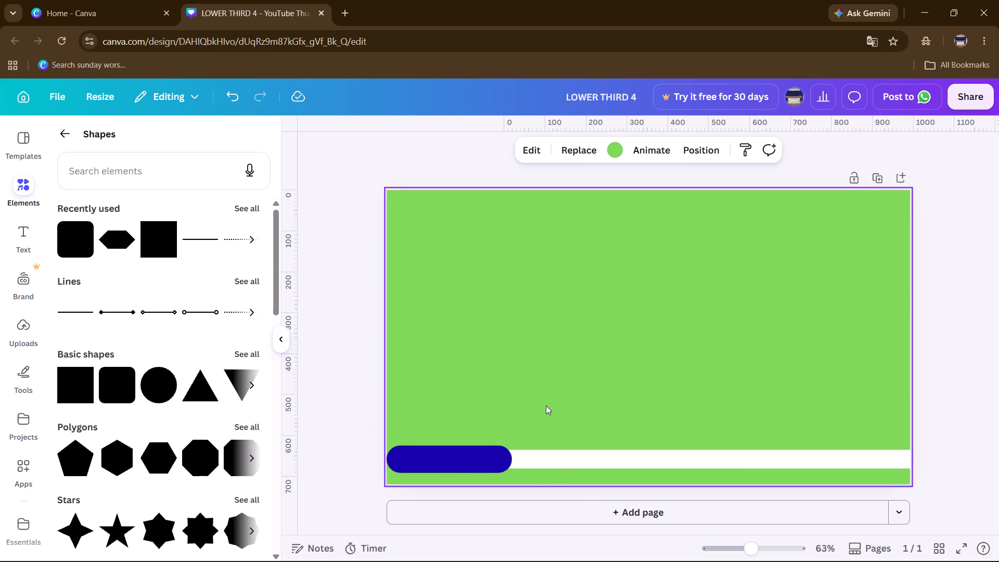
{"action": "left_click", "coordinate": [469, 462]}
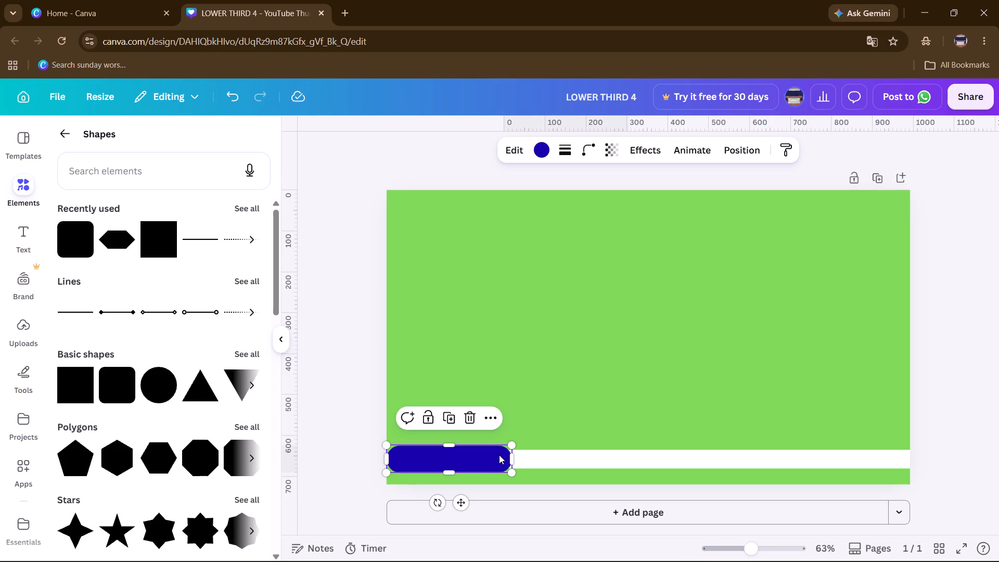
{"action": "left_click_drag", "start_coordinate": [509, 459], "coordinate": [515, 458]}
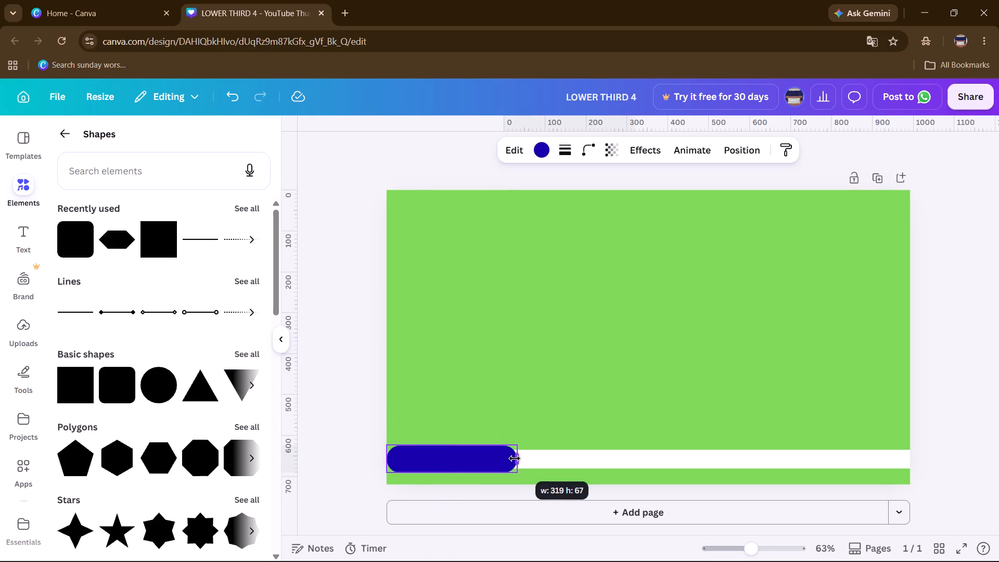
{"action": "left_click", "coordinate": [540, 413]}
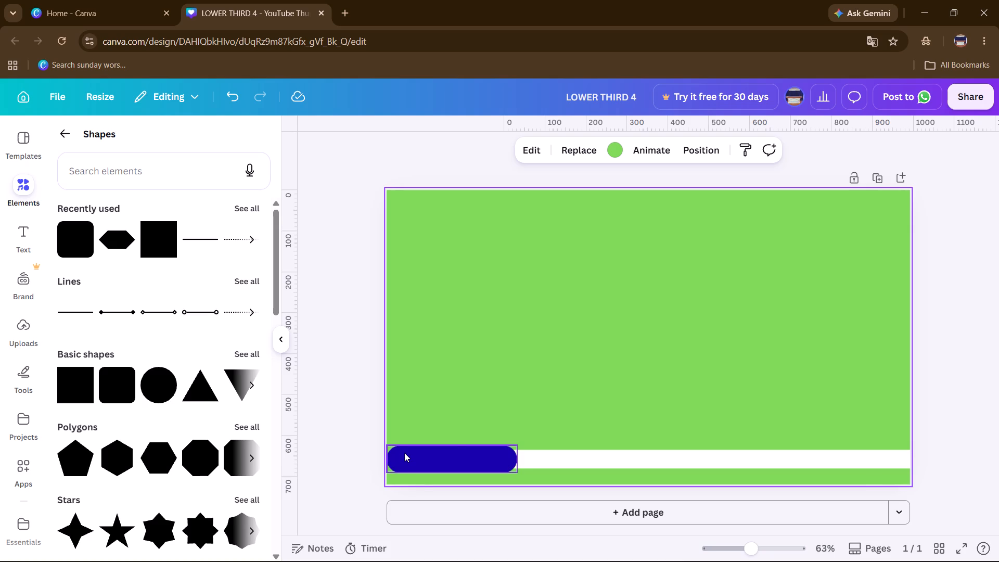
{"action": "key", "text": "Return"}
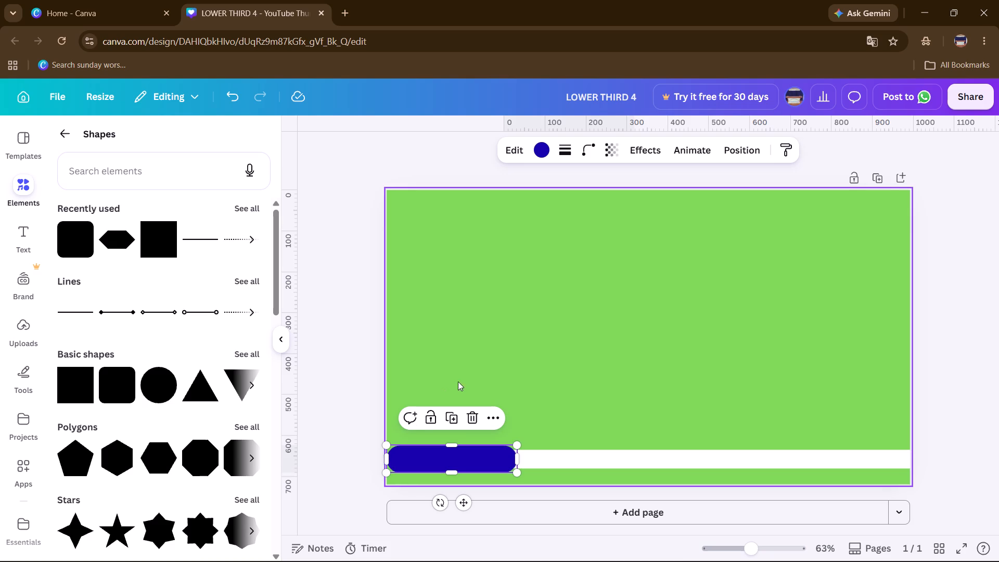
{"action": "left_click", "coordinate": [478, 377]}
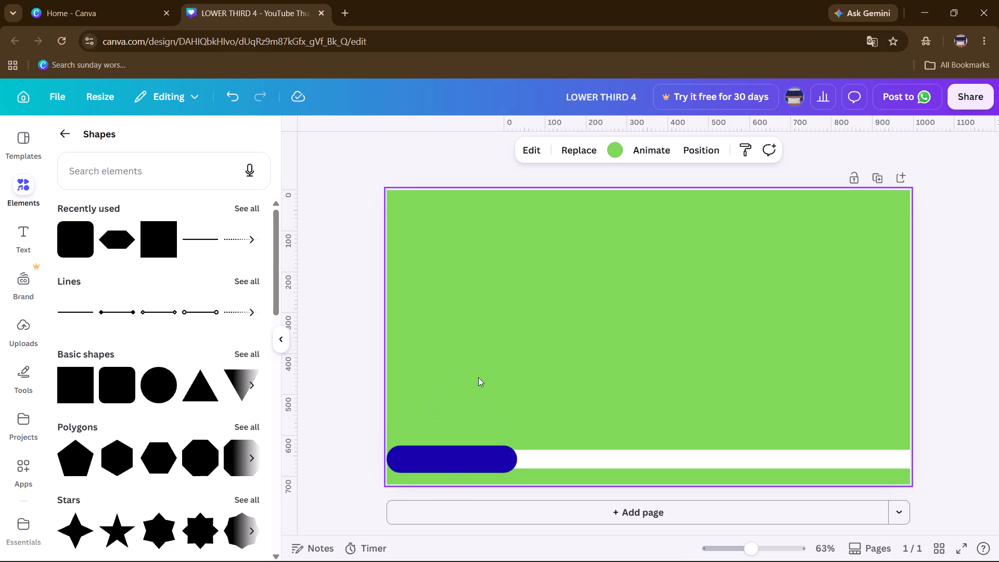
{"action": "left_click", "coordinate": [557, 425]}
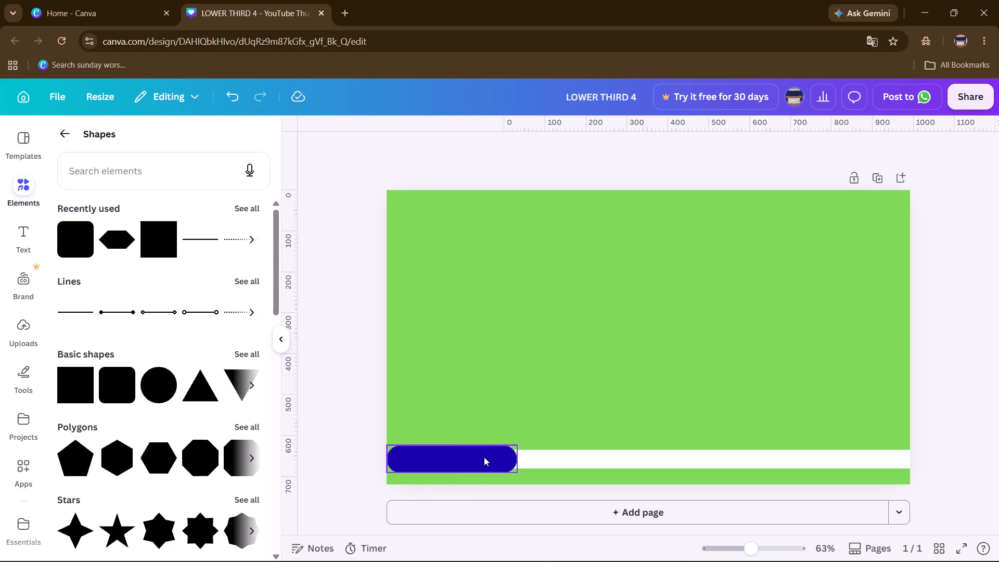
Shift the dark blue pill slightly right, leaving a narrow gap from the page's left edge.
{"action": "left_click", "coordinate": [484, 456]}
{"action": "key", "text": "Right"}
{"action": "key", "text": "Right"}
{"action": "key", "text": "Right"}
{"action": "key", "text": "Right"}
{"action": "key", "text": "Right"}
{"action": "key", "text": "Right"}
{"action": "key", "text": "Right"}
{"action": "key", "text": "Right"}
{"action": "key", "text": "Right"}
{"action": "key", "text": "Right"}
{"action": "key", "text": "Right"}
{"action": "key", "text": "Right"}
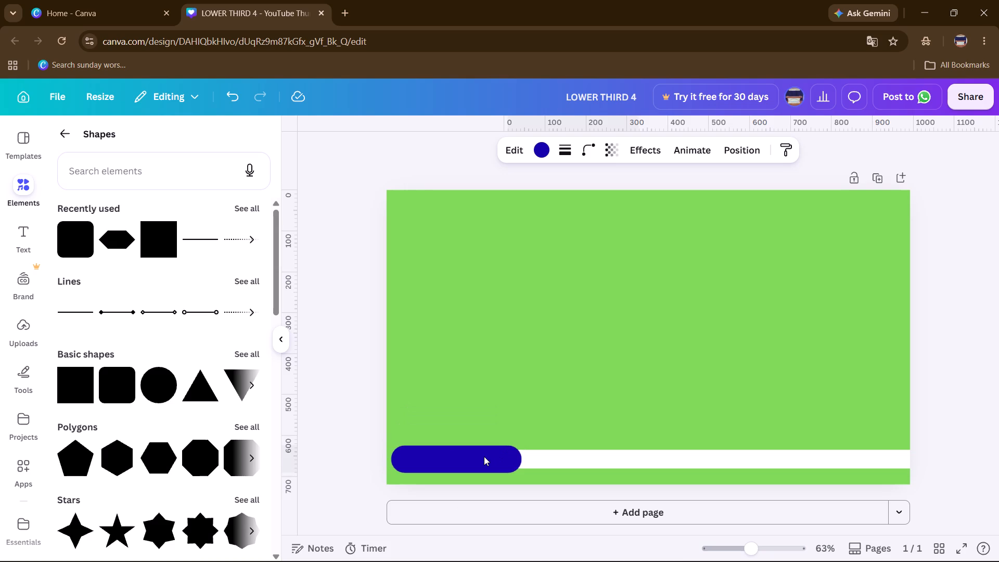
Shift the white bar left so that its left end sits further behind the dark blue pill.
{"action": "left_click", "coordinate": [577, 452]}
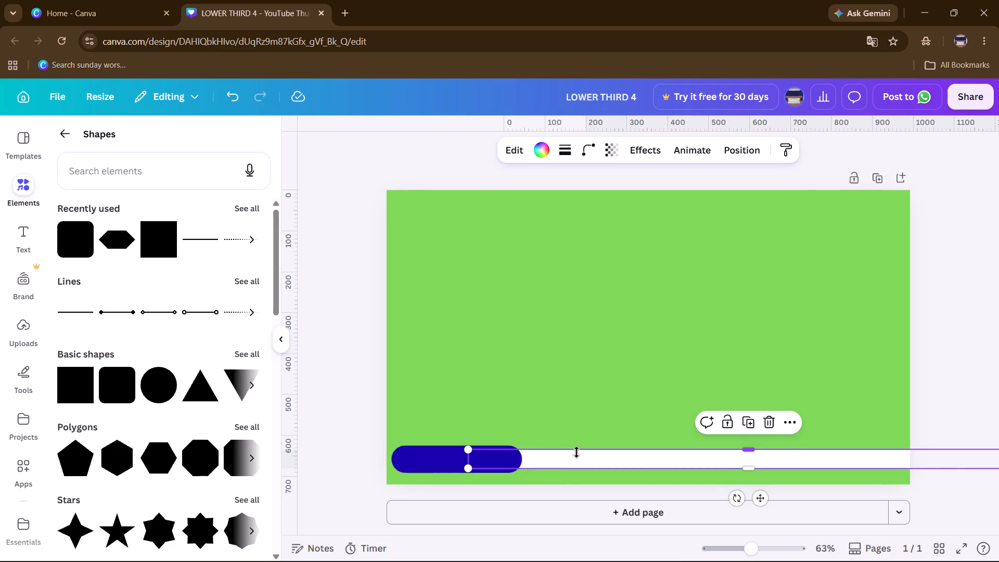
{"action": "key", "text": "Left"}
{"action": "key", "text": "Left"}
{"action": "key", "text": "Left"}
{"action": "key", "text": "Left"}
{"action": "key", "text": "Left"}
{"action": "key", "text": "Left"}
{"action": "key", "text": "Left"}
{"action": "key", "text": "Left"}
{"action": "key", "text": "Left"}
{"action": "key", "text": "Left"}
{"action": "key", "text": "Left"}
{"action": "key", "text": "Left"}
{"action": "key", "text": "Left"}
{"action": "key", "text": "Left"}
{"action": "key", "text": "Left"}
{"action": "key", "text": "Left"}
{"action": "key", "text": "Left"}
{"action": "key", "text": "Left"}
{"action": "key", "text": "Left"}
{"action": "key", "text": "Left"}
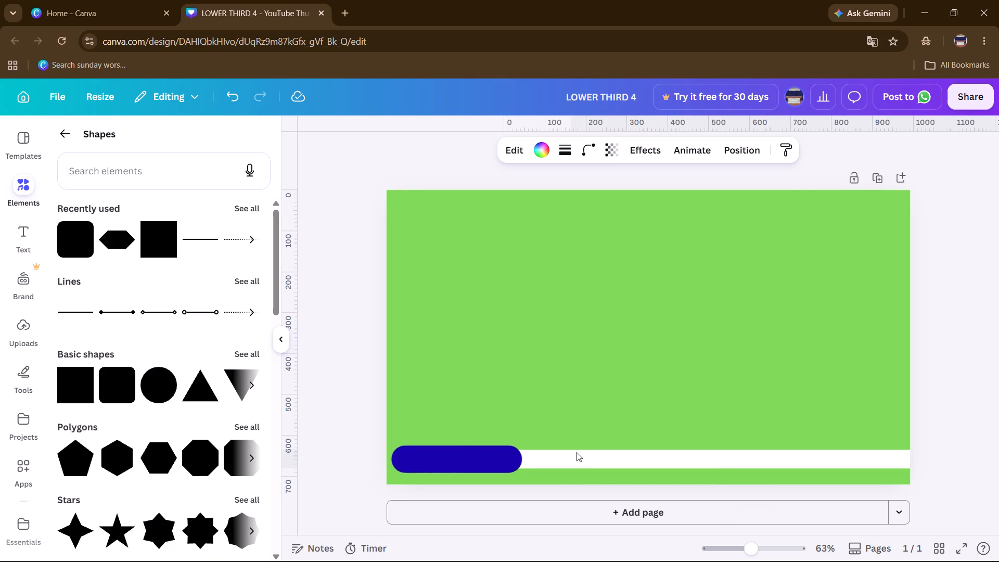
{"action": "key", "text": "Left"}
{"action": "key", "text": "Left"}
{"action": "key", "text": "Left"}
{"action": "key", "text": "Left"}
{"action": "key", "text": "Left"}
{"action": "key", "text": "Left"}
{"action": "key", "text": "Left"}
{"action": "key", "text": "Left"}
{"action": "key", "text": "Left"}
{"action": "key", "text": "Left"}
{"action": "key", "text": "Left"}
{"action": "key", "text": "Left"}
{"action": "key", "text": "Left"}
{"action": "key", "text": "Left"}
{"action": "key", "text": "Left"}
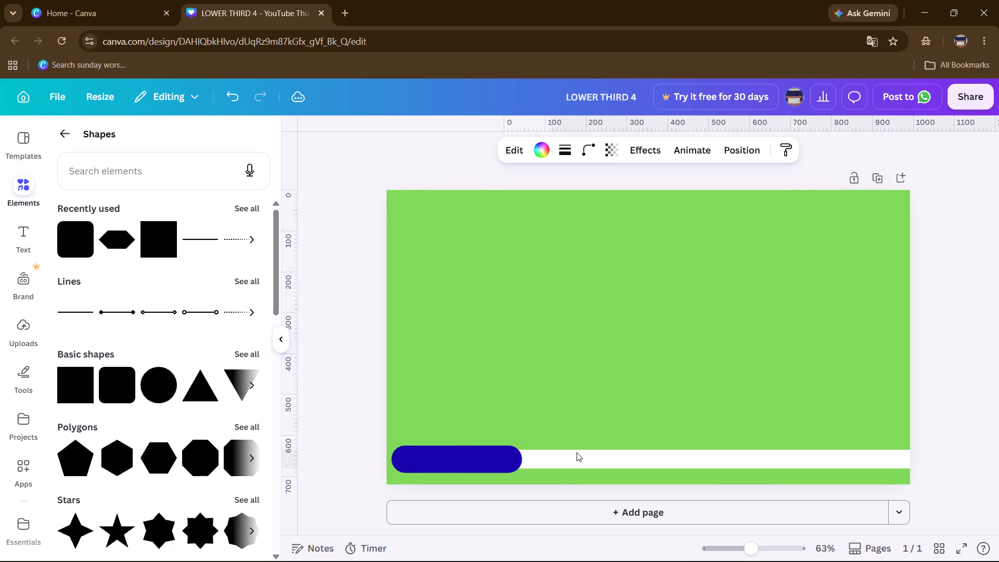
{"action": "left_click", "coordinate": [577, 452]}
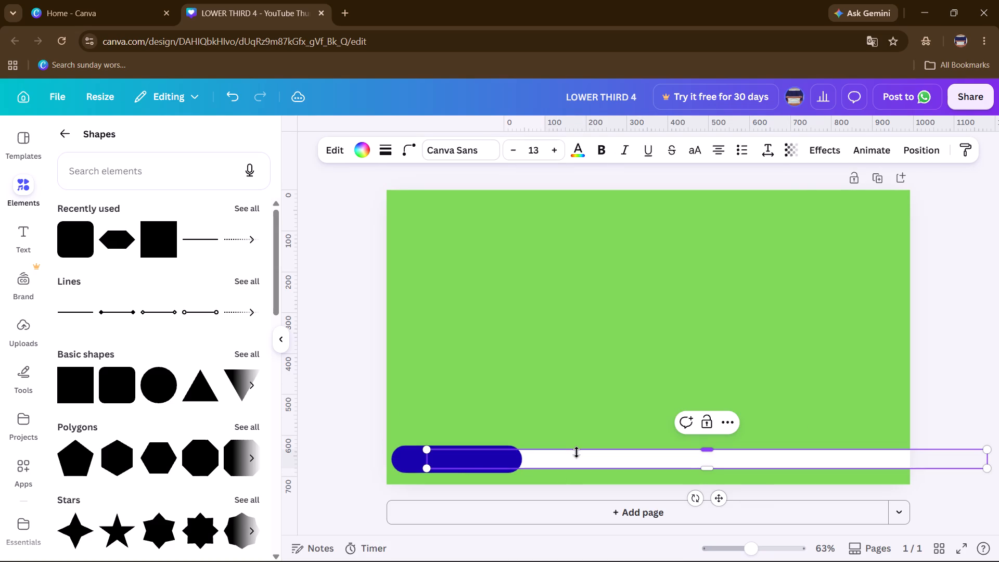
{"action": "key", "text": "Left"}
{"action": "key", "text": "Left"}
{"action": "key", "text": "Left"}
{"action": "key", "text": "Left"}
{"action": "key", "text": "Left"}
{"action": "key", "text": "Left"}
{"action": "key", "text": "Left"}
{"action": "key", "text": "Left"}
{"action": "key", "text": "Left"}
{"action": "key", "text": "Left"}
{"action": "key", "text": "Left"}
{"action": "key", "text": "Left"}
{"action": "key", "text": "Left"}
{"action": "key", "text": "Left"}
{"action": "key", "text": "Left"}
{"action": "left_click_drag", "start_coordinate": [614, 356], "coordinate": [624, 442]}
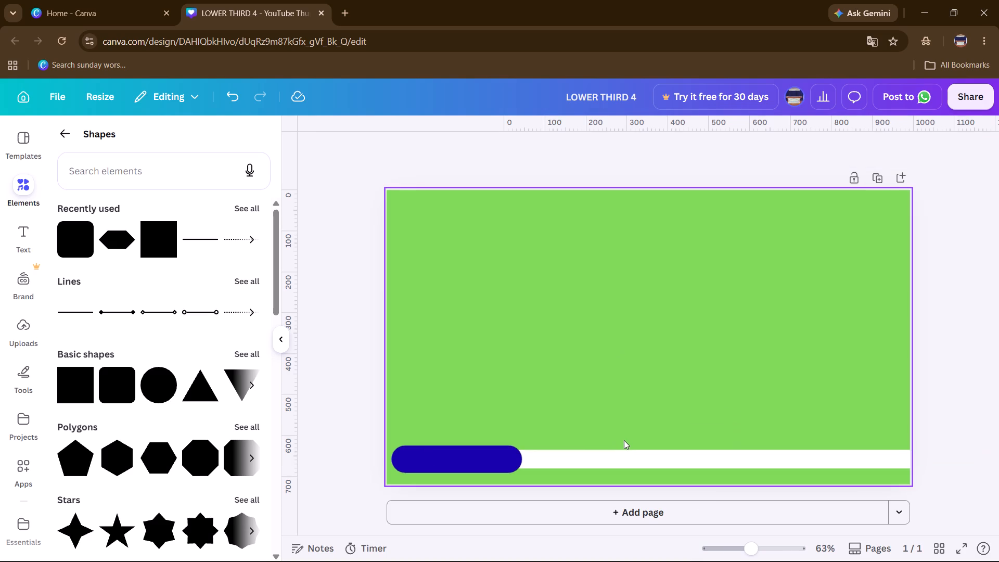
Shift the white bar further left behind the pill until it reaches the page's left edge.
{"action": "left_click", "coordinate": [622, 457]}
{"action": "key", "text": "Left"}
{"action": "key", "text": "Left"}
{"action": "key", "text": "Left"}
{"action": "key", "text": "Left"}
{"action": "key", "text": "Left"}
{"action": "key", "text": "Left"}
{"action": "key", "text": "Left"}
{"action": "key", "text": "Left"}
{"action": "key", "text": "Left"}
{"action": "key", "text": "Left"}
{"action": "key", "text": "Left"}
{"action": "key", "text": "Left"}
{"action": "key", "text": "Left"}
{"action": "key", "text": "Left"}
{"action": "key", "text": "Left"}
{"action": "key", "text": "Left"}
{"action": "key", "text": "Left"}
{"action": "key", "text": "Left"}
{"action": "key", "text": "Left"}
{"action": "key", "text": "Left"}
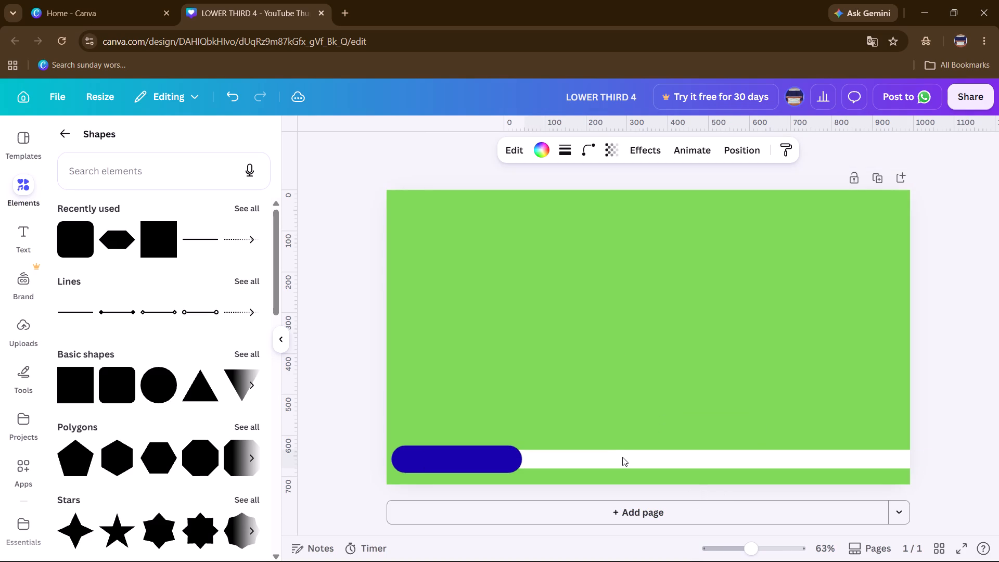
{"action": "key", "text": "Left"}
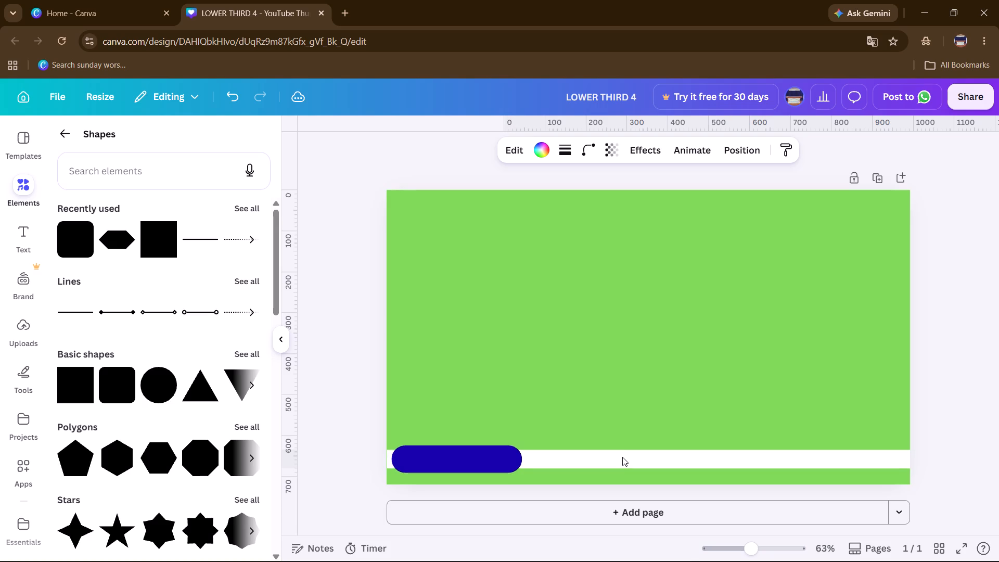
Nudge the white bar left behind the dark blue pill until its left end extends past the page's left edge.
{"action": "key", "text": "Left"}
{"action": "key", "text": "Left"}
{"action": "key", "text": "Left"}
{"action": "key", "text": "Left"}
{"action": "key", "text": "Left"}
{"action": "key", "text": "Left"}
{"action": "key", "text": "Left"}
{"action": "key", "text": "Left"}
{"action": "key", "text": "Left"}
{"action": "key", "text": "Left"}
{"action": "key", "text": "Left"}
{"action": "key", "text": "Left"}
{"action": "key", "text": "Left"}
{"action": "key", "text": "Left"}
{"action": "key", "text": "Left"}
{"action": "key", "text": "Left"}
{"action": "key", "text": "Left"}
{"action": "key", "text": "Left"}
{"action": "key", "text": "Left"}
{"action": "key", "text": "Left"}
{"action": "key", "text": "Left"}
{"action": "key", "text": "Right"}
{"action": "key", "text": "Left"}
{"action": "key", "text": "Left"}
{"action": "key", "text": "Left"}
{"action": "key", "text": "Left"}
{"action": "key", "text": "Left"}
{"action": "key", "text": "Left"}
{"action": "key", "text": "Left"}
{"action": "key", "text": "Left"}
{"action": "key", "text": "Left"}
{"action": "key", "text": "Left"}
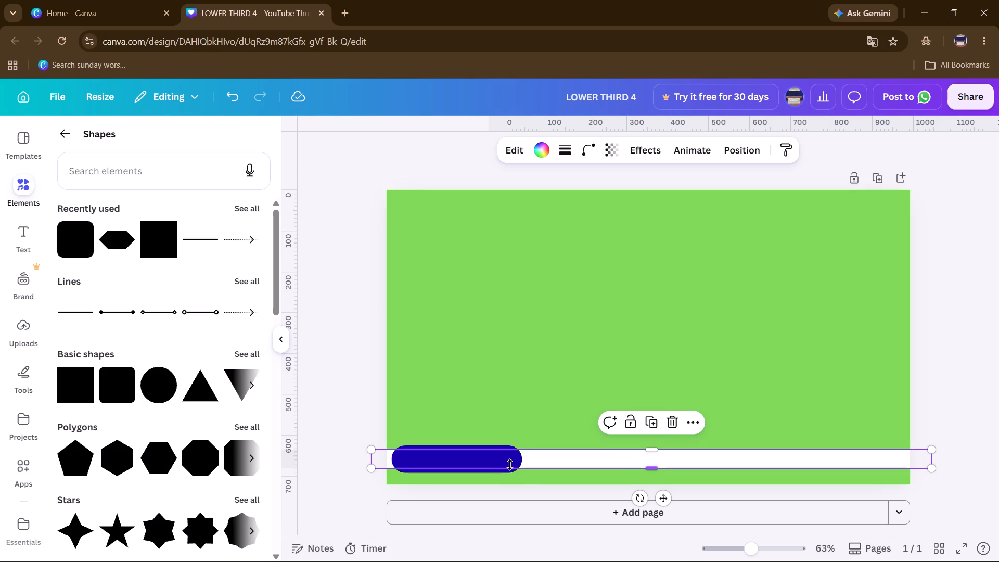
{"action": "left_click", "coordinate": [496, 419]}
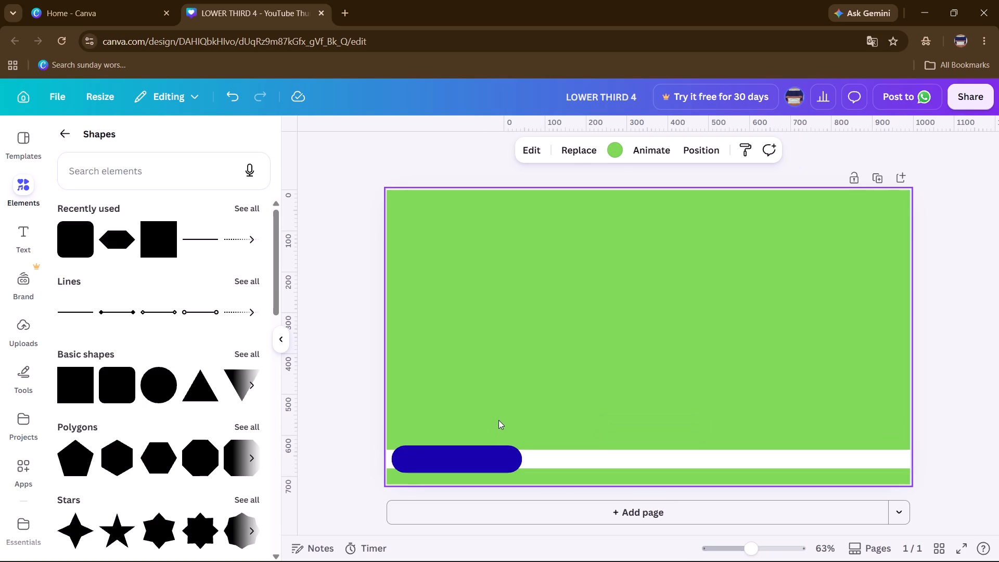
{"action": "left_click", "coordinate": [498, 420]}
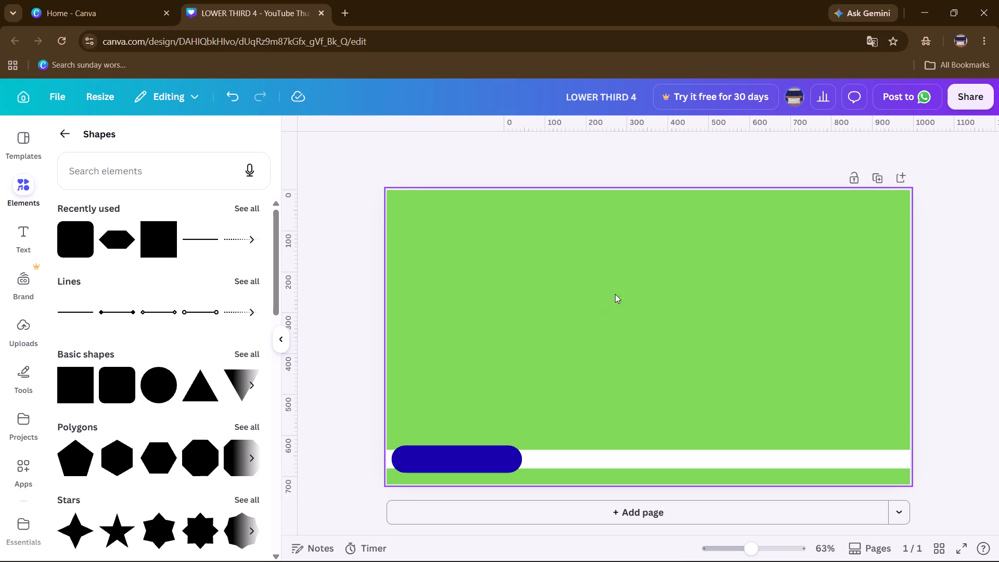
Add a second, empty green page below the lower-third page.
{"action": "scroll", "coordinate": [642, 297], "scroll_direction": "down", "scroll_amount": 4}
{"action": "scroll", "coordinate": [642, 297], "scroll_direction": "up", "scroll_amount": 6}
{"action": "scroll", "coordinate": [642, 297], "scroll_direction": "down", "scroll_amount": 4}
{"action": "scroll", "coordinate": [642, 297], "scroll_direction": "up", "scroll_amount": 5}
{"action": "scroll", "coordinate": [642, 297], "scroll_direction": "down", "scroll_amount": 3}
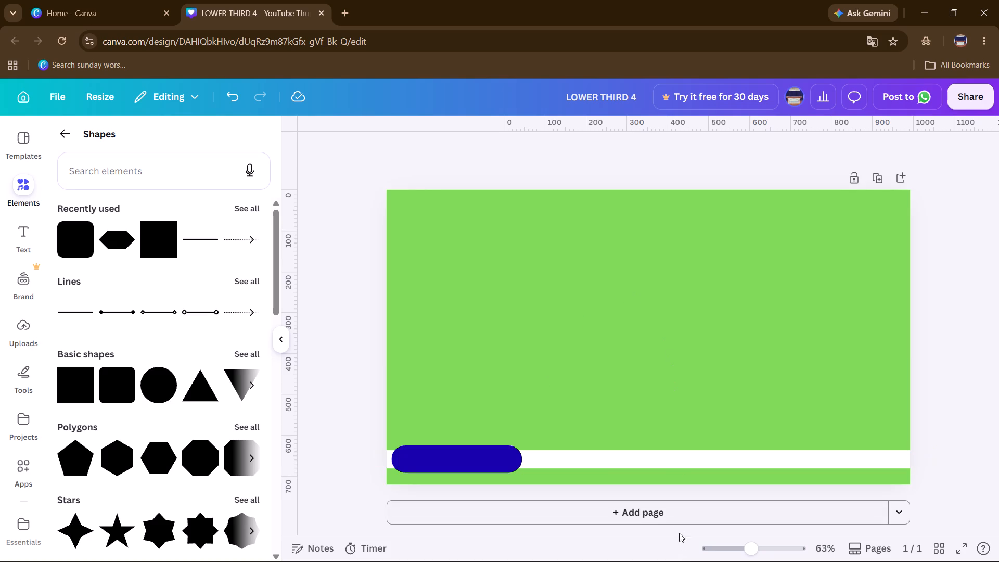
{"action": "left_click", "coordinate": [679, 509]}
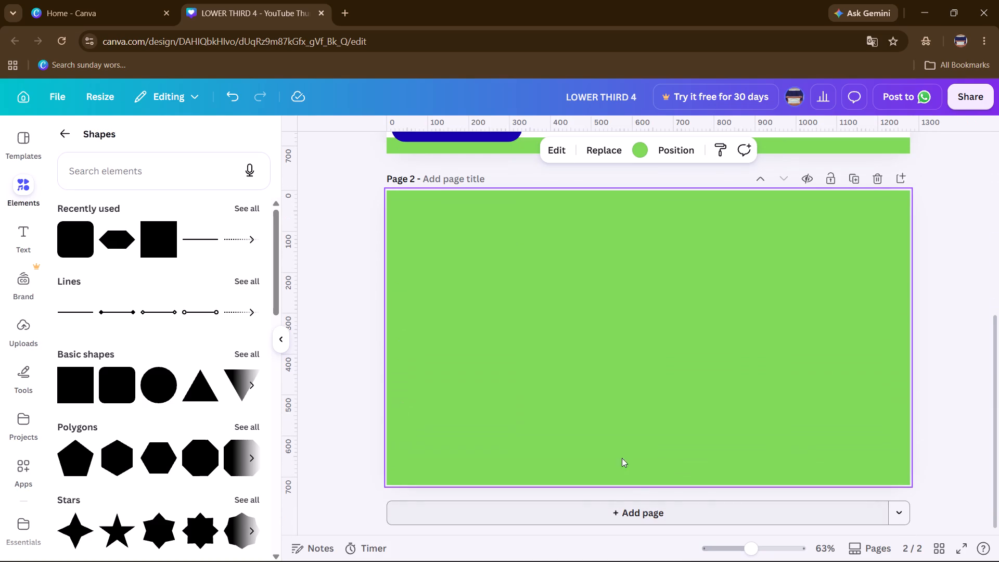
{"action": "left_click", "coordinate": [358, 293]}
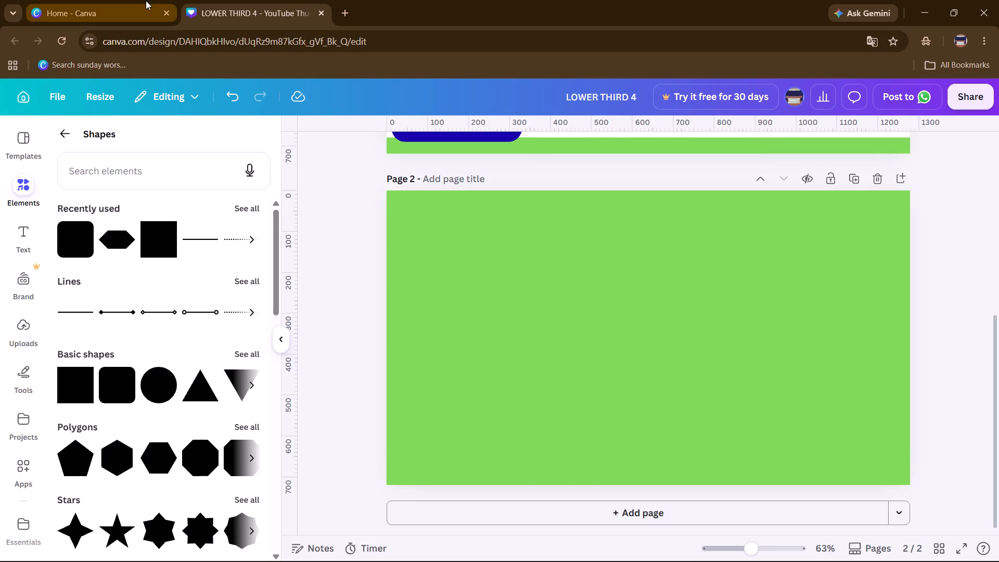
Switch to the Canva home page and look through the recent designs, down to those edited about six months ago.
{"action": "left_click", "coordinate": [146, 1]}
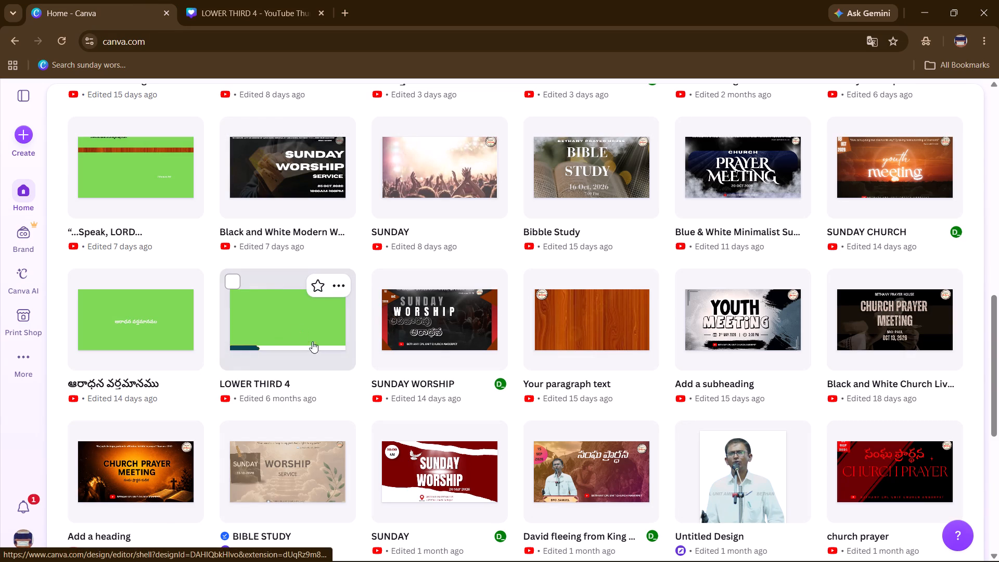
{"action": "scroll", "coordinate": [351, 366], "scroll_direction": "down", "scroll_amount": 1}
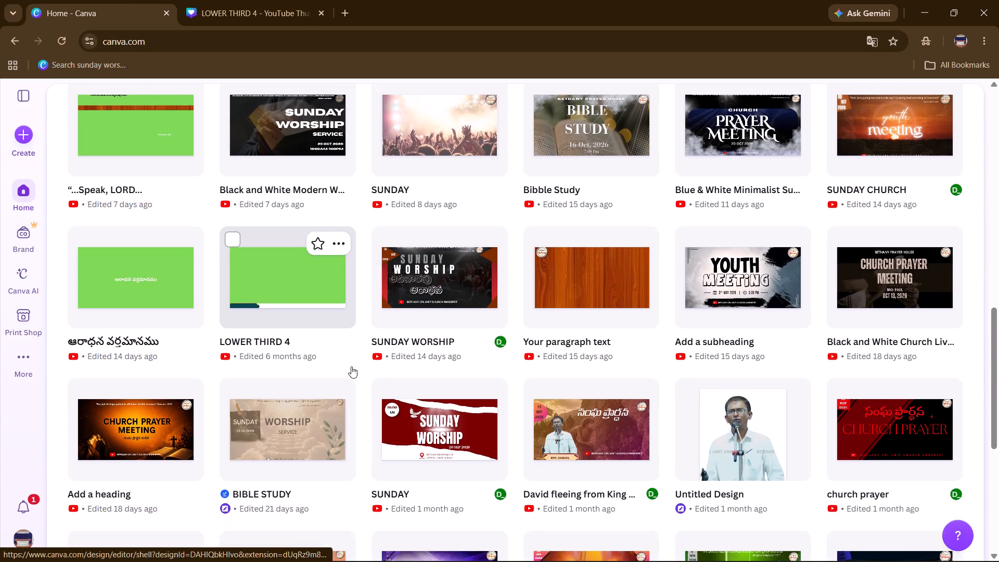
{"action": "scroll", "coordinate": [351, 366], "scroll_direction": "down", "scroll_amount": 3}
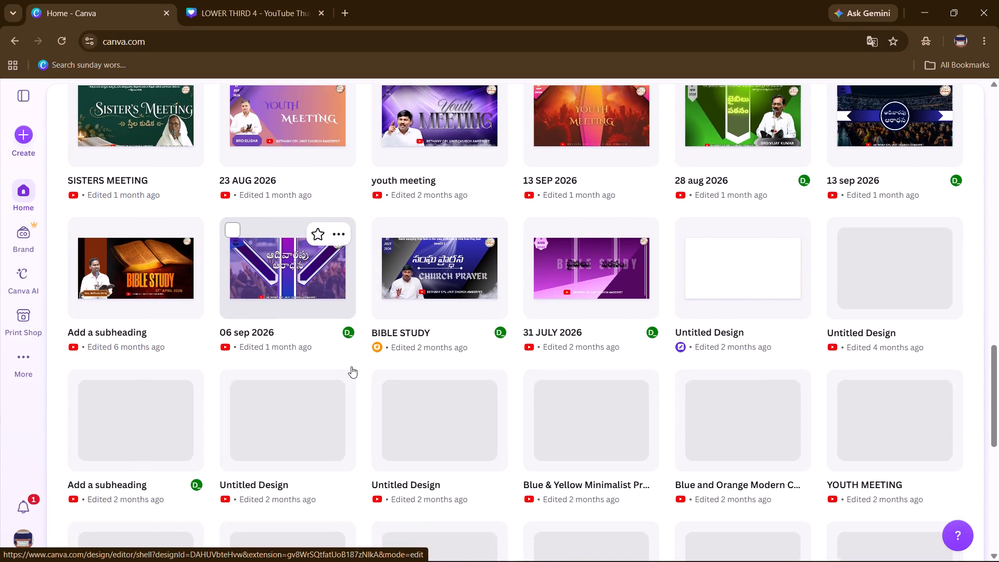
{"action": "scroll", "coordinate": [351, 366], "scroll_direction": "down", "scroll_amount": 4}
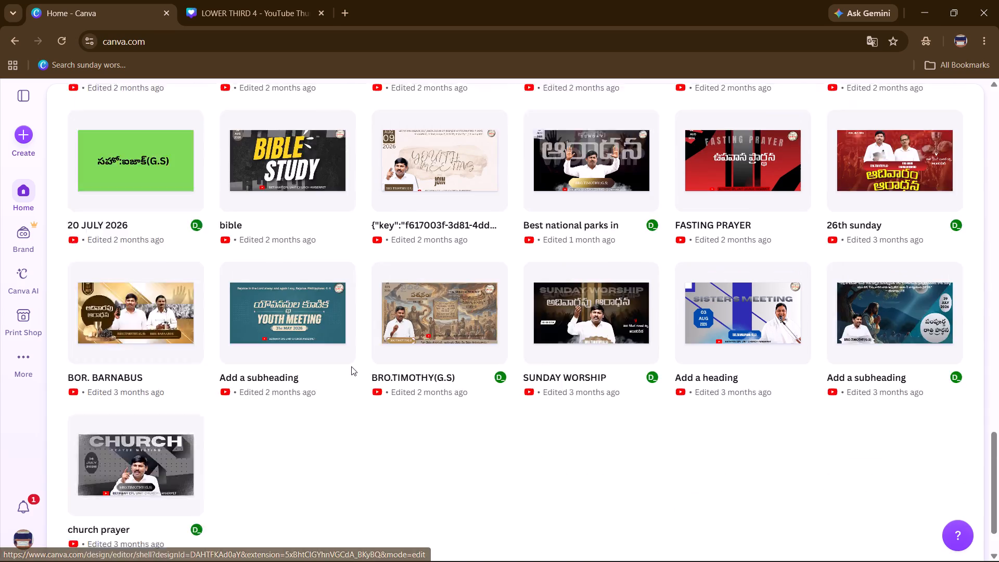
{"action": "scroll", "coordinate": [351, 366], "scroll_direction": "down", "scroll_amount": 1}
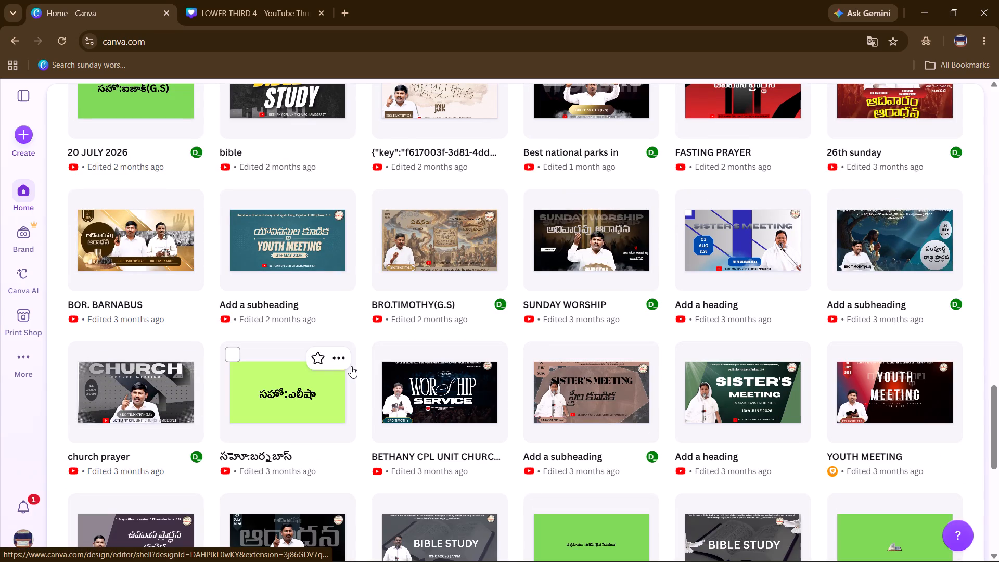
{"action": "scroll", "coordinate": [351, 366], "scroll_direction": "down", "scroll_amount": 4}
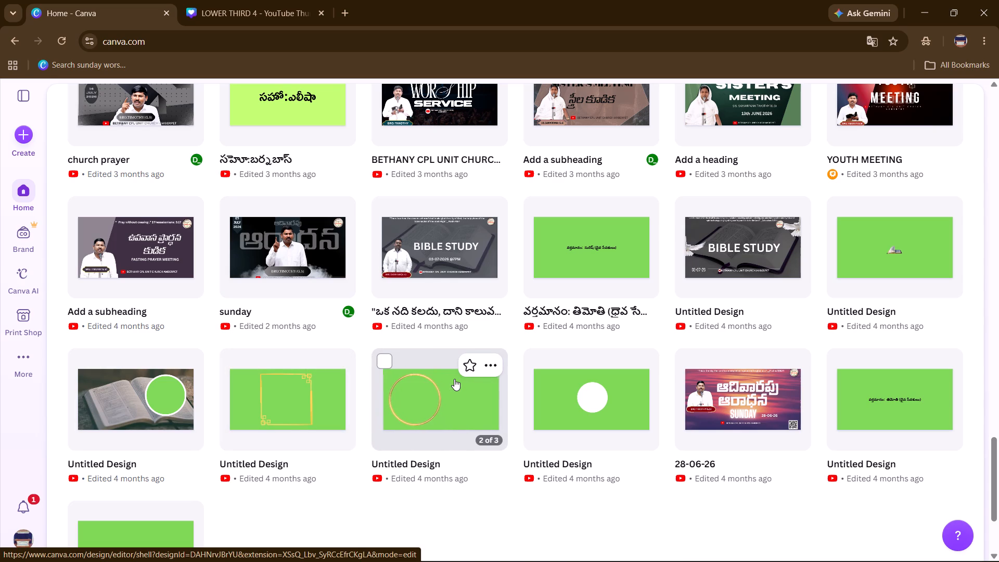
{"action": "scroll", "coordinate": [454, 379], "scroll_direction": "down", "scroll_amount": 5}
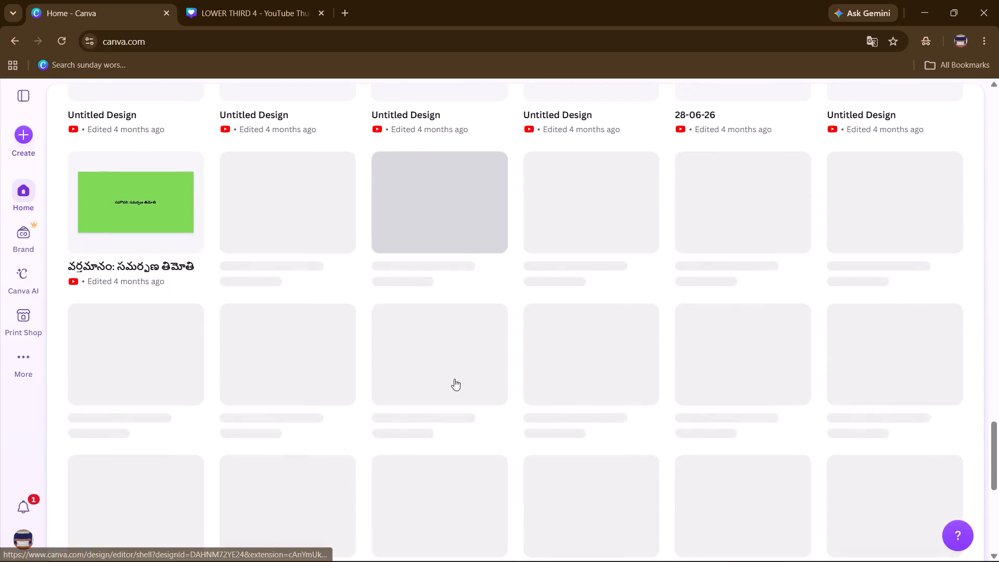
{"action": "scroll", "coordinate": [454, 379], "scroll_direction": "down", "scroll_amount": 2}
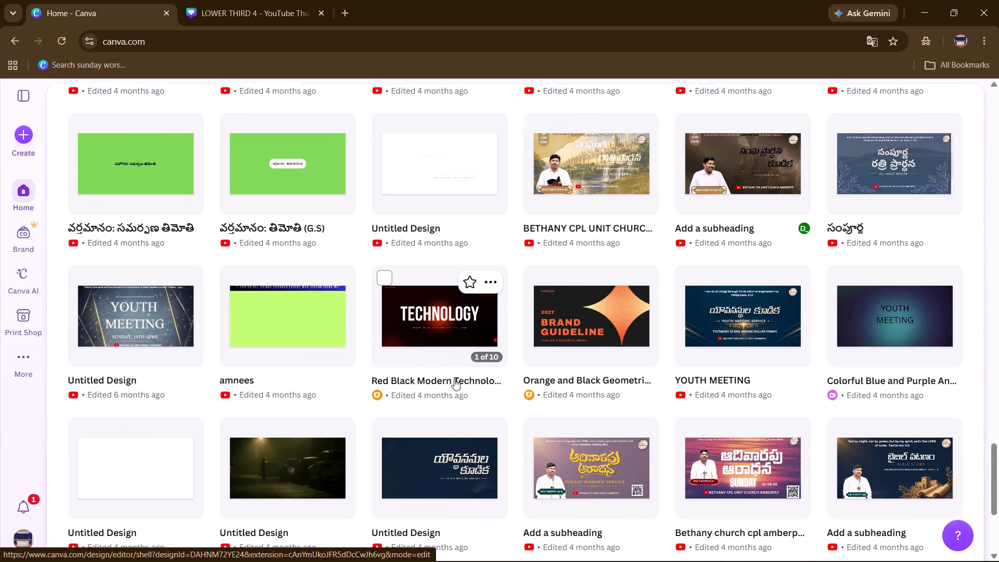
{"action": "scroll", "coordinate": [454, 379], "scroll_direction": "down", "scroll_amount": 7}
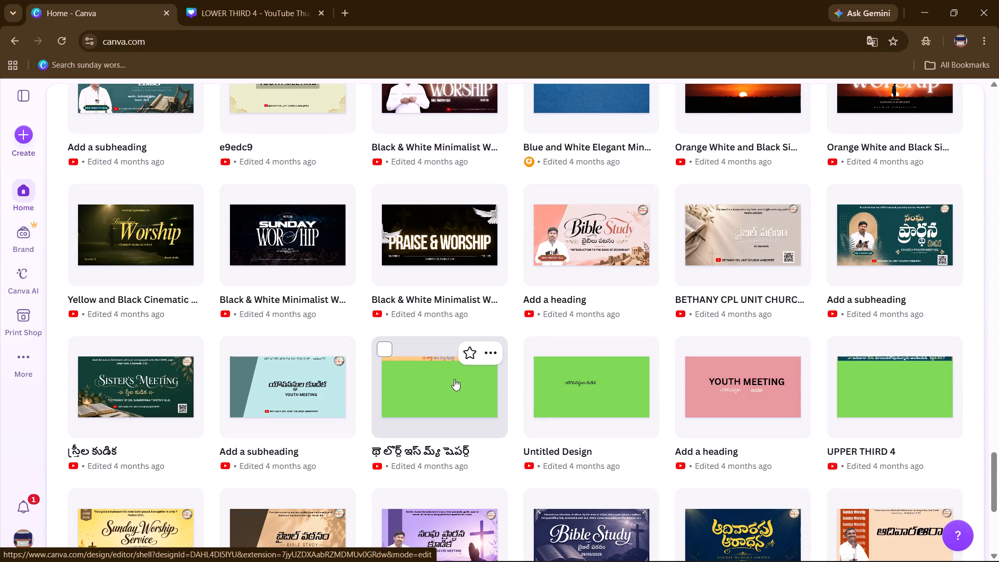
{"action": "scroll", "coordinate": [454, 379], "scroll_direction": "down", "scroll_amount": 3}
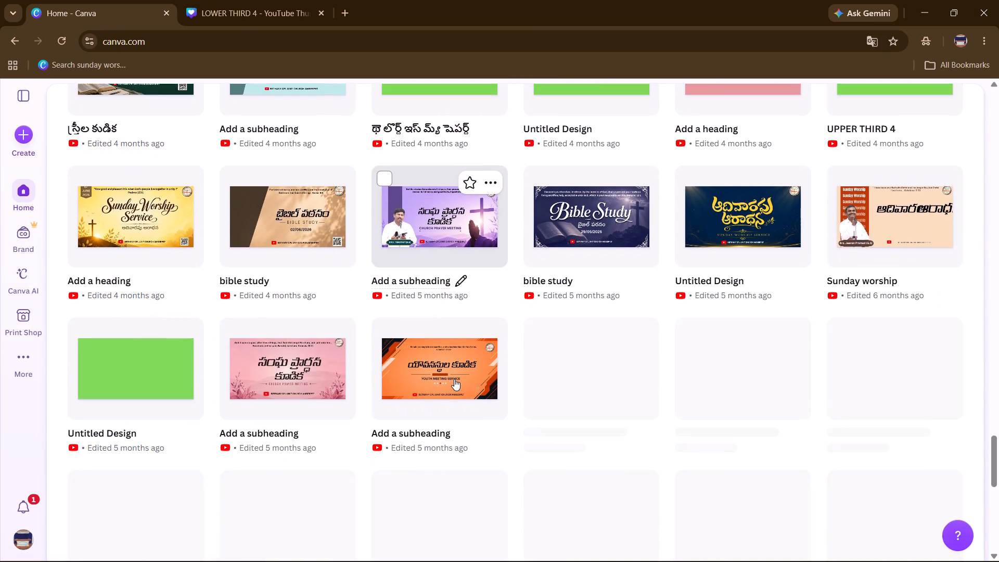
{"action": "scroll", "coordinate": [454, 379], "scroll_direction": "down", "scroll_amount": 3}
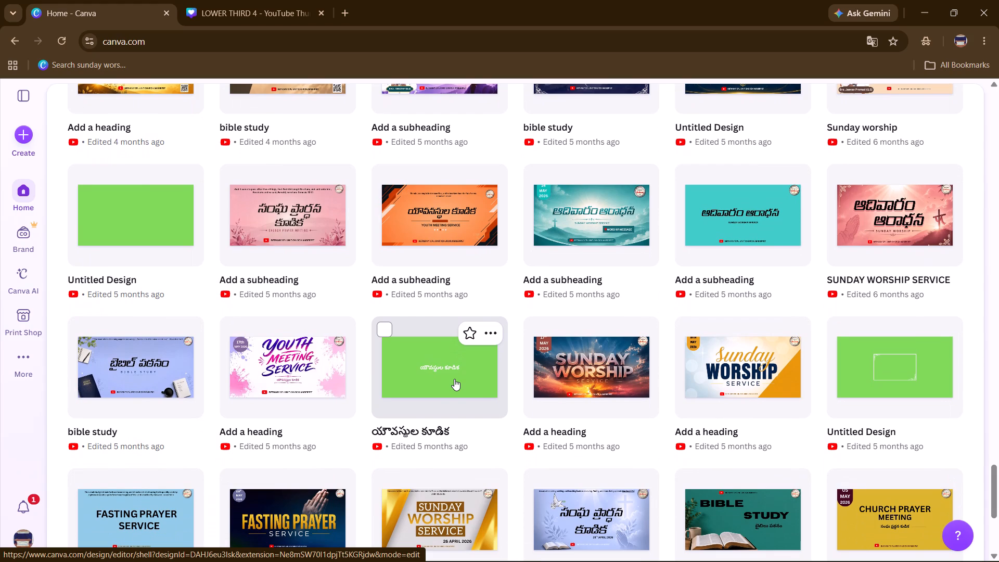
{"action": "scroll", "coordinate": [454, 379], "scroll_direction": "down", "scroll_amount": 4}
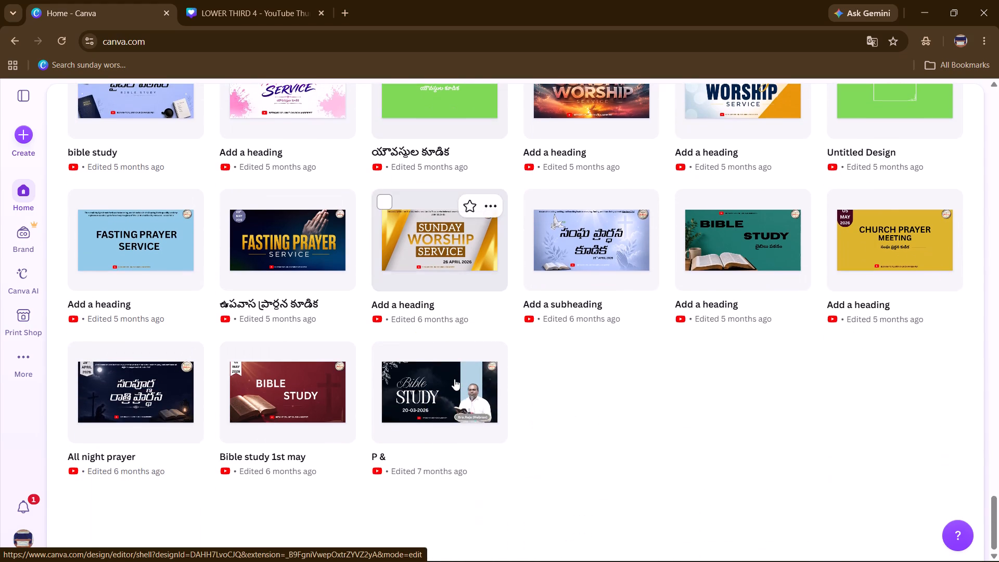
{"action": "scroll", "coordinate": [454, 379], "scroll_direction": "down", "scroll_amount": 3}
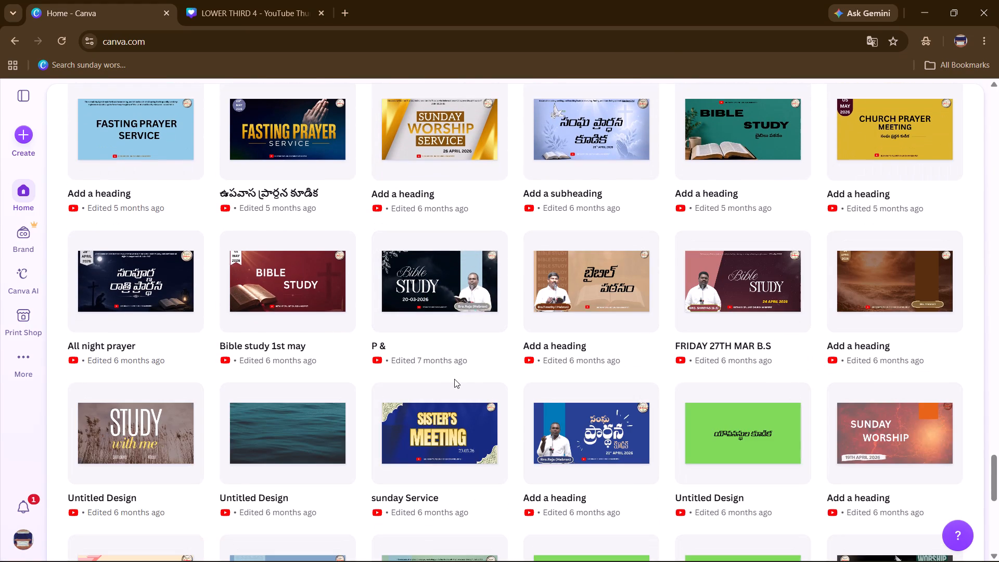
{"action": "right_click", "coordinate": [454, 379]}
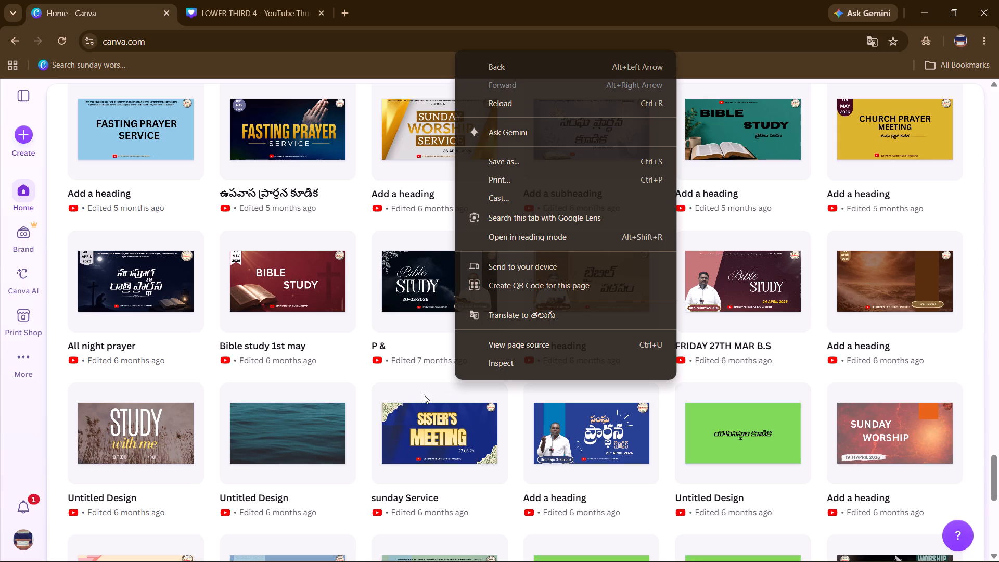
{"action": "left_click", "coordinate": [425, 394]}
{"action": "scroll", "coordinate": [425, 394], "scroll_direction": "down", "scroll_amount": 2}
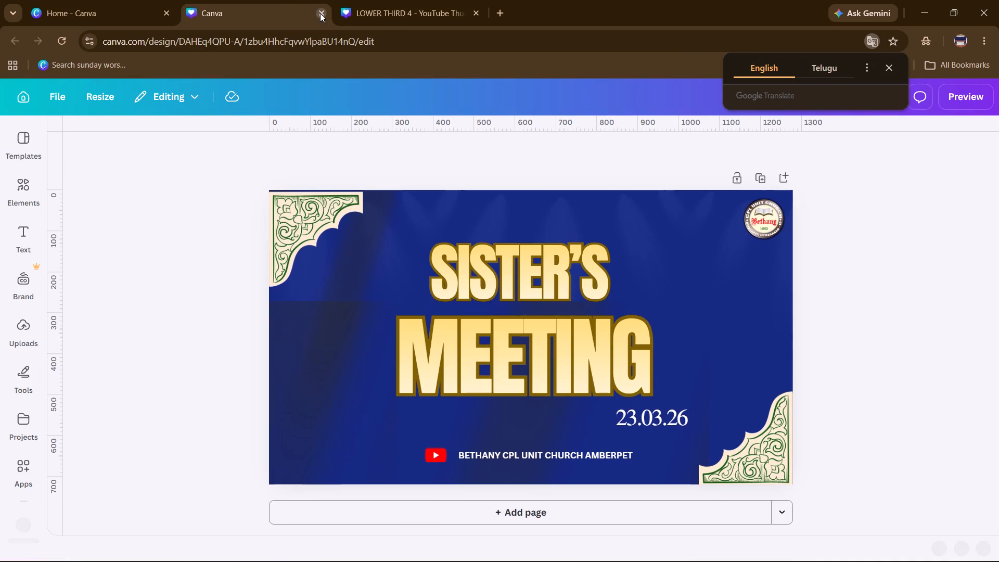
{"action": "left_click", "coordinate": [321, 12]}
Look through the older recent designs on the home page and return to the start of the list.
{"action": "scroll", "coordinate": [277, 289], "scroll_direction": "down", "scroll_amount": 1}
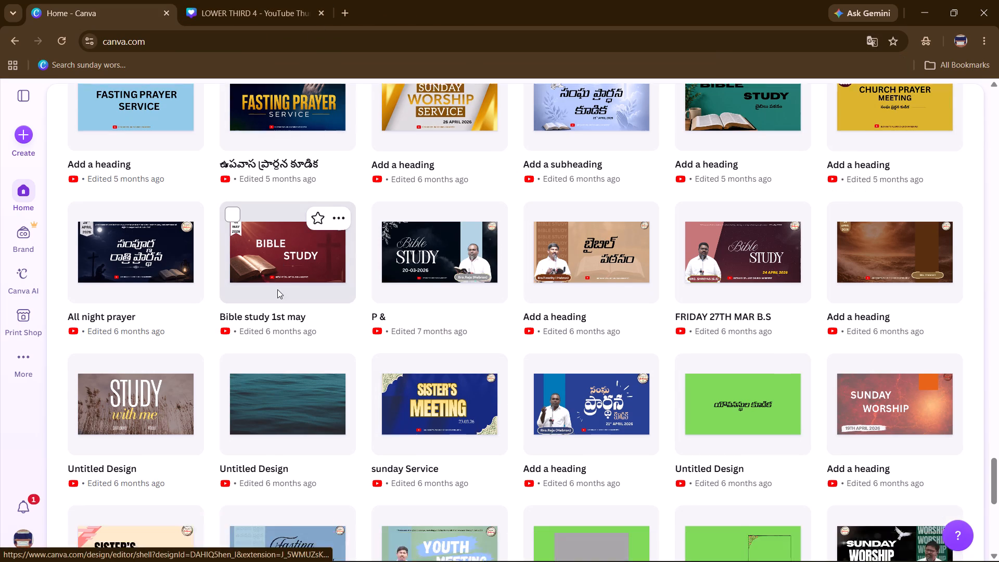
{"action": "scroll", "coordinate": [277, 289], "scroll_direction": "down", "scroll_amount": 8}
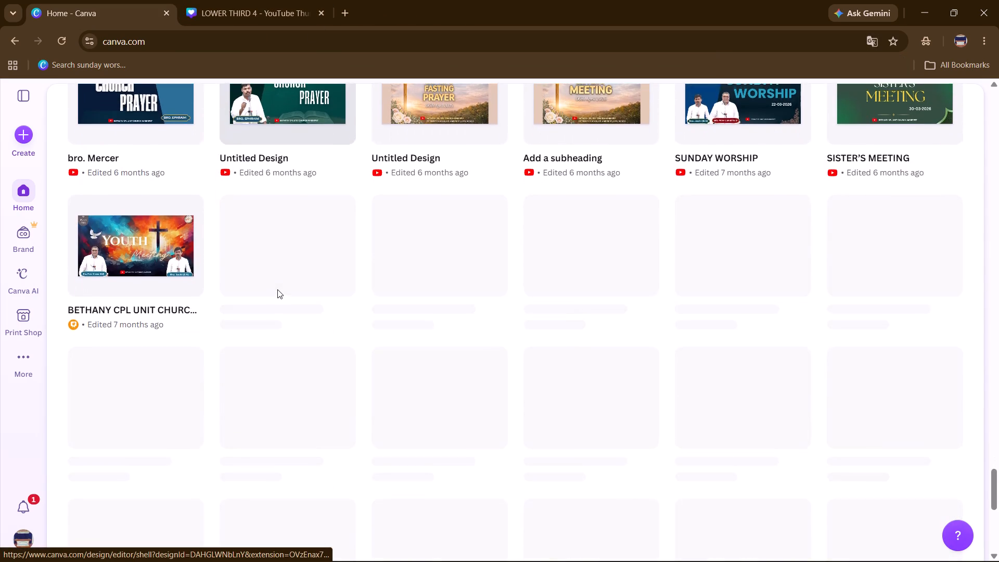
{"action": "scroll", "coordinate": [277, 289], "scroll_direction": "down", "scroll_amount": 3}
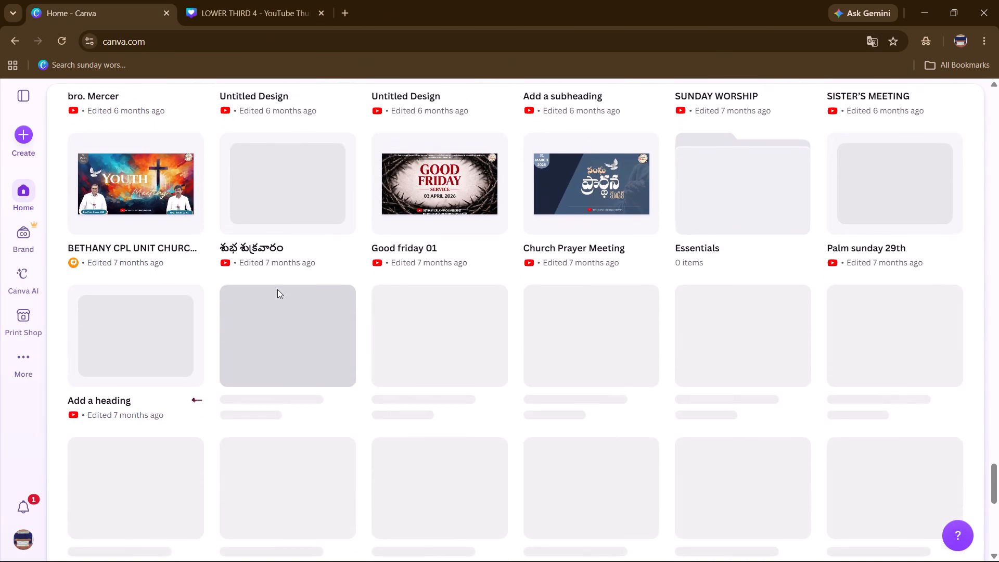
{"action": "scroll", "coordinate": [277, 289], "scroll_direction": "down", "scroll_amount": 2}
{"action": "scroll", "coordinate": [277, 289], "scroll_direction": "up", "scroll_amount": 13}
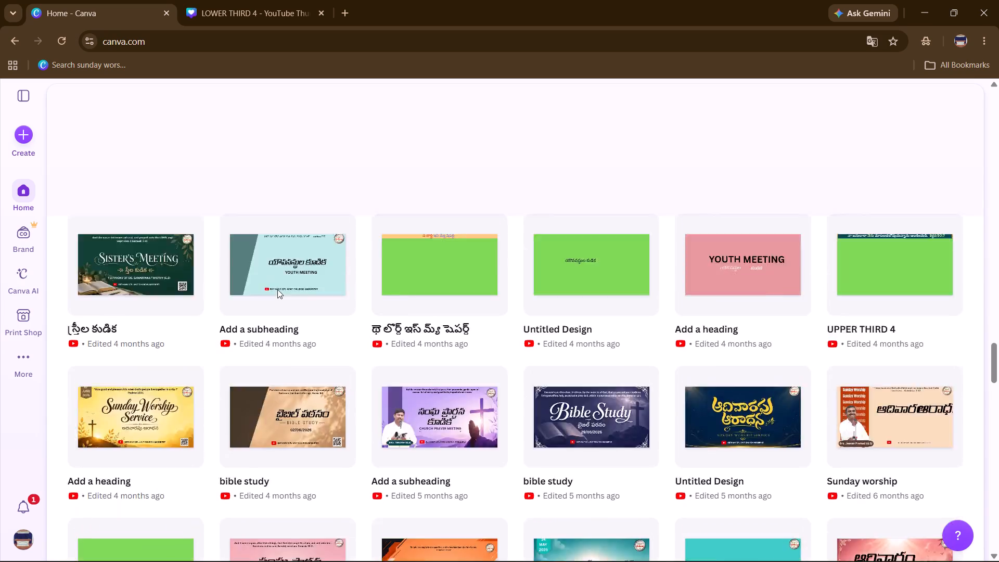
{"action": "scroll", "coordinate": [277, 289], "scroll_direction": "up", "scroll_amount": 16}
{"action": "scroll", "coordinate": [277, 289], "scroll_direction": "up", "scroll_amount": 14}
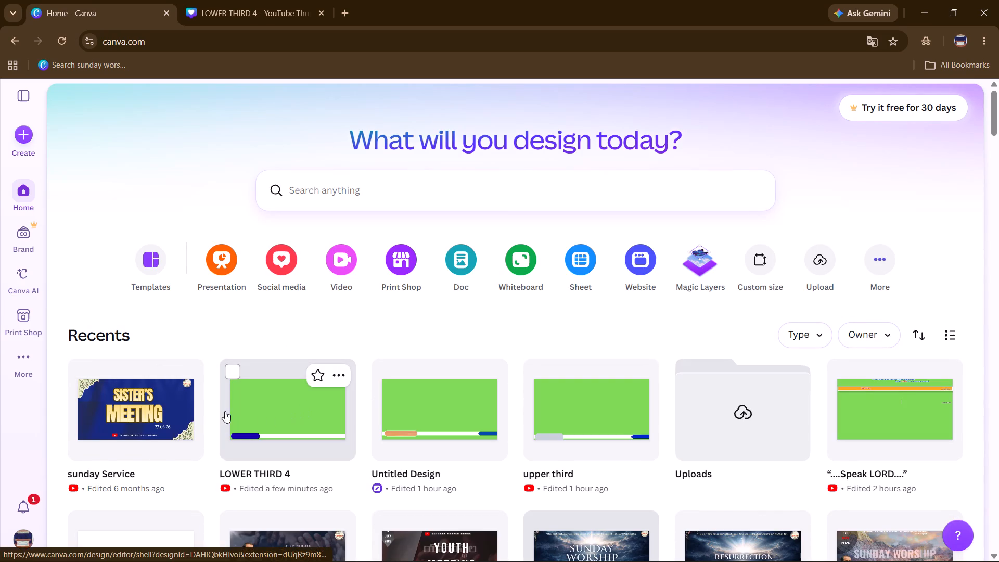
Open the LOWER THIRD 4 design from the recent designs and go to its blank page 2.
{"action": "left_click", "coordinate": [287, 419]}
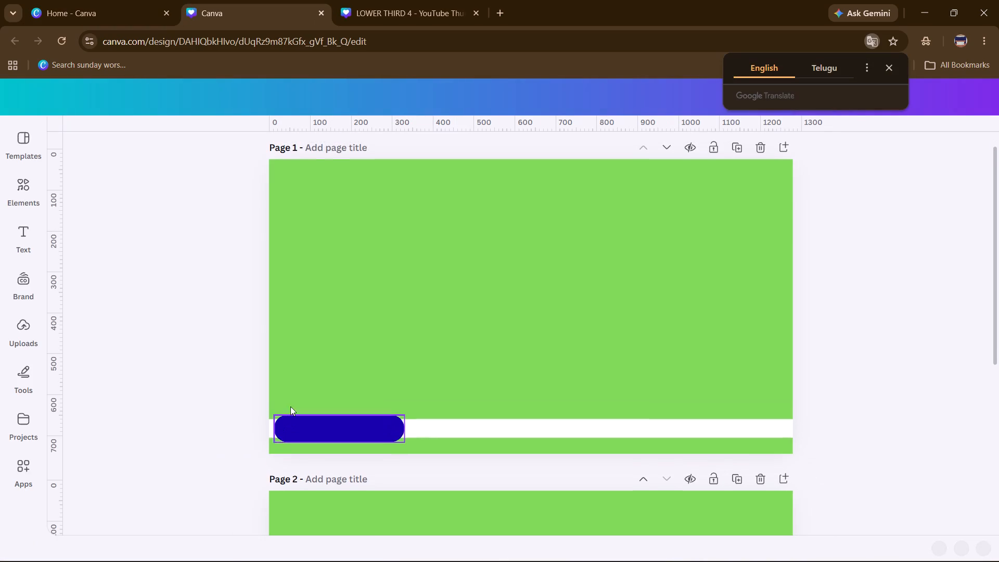
{"action": "scroll", "coordinate": [380, 370], "scroll_direction": "down", "scroll_amount": 6}
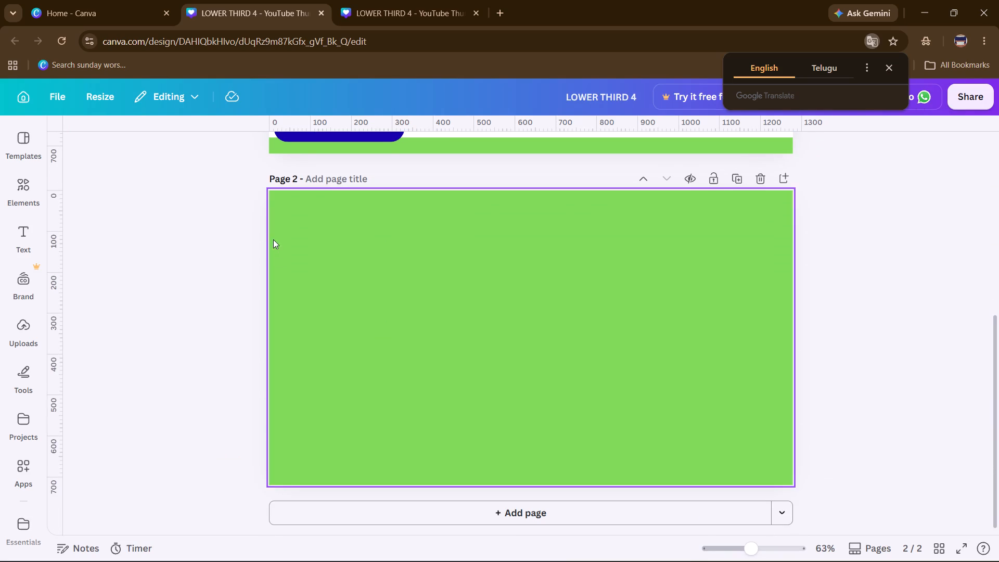
Insert a rounded square from the basic shapes at the centre of page 2 and select it.
{"action": "left_click", "coordinate": [27, 192]}
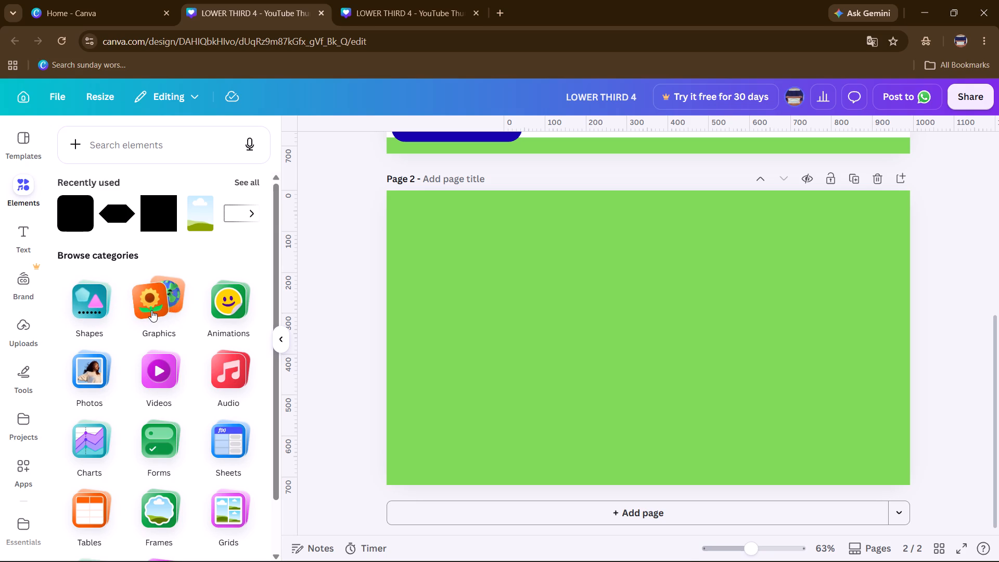
{"action": "left_click", "coordinate": [89, 303]}
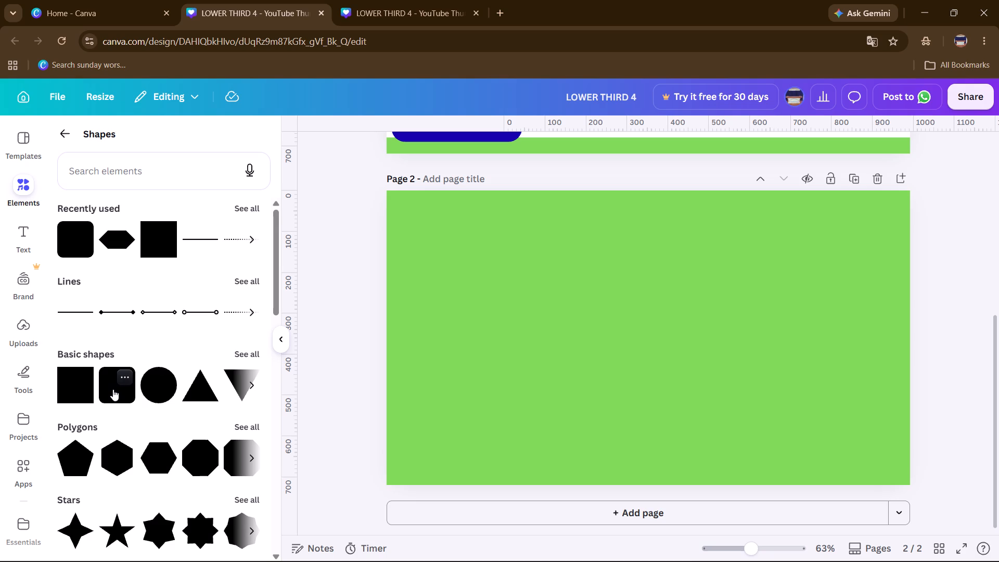
{"action": "left_click", "coordinate": [113, 389]}
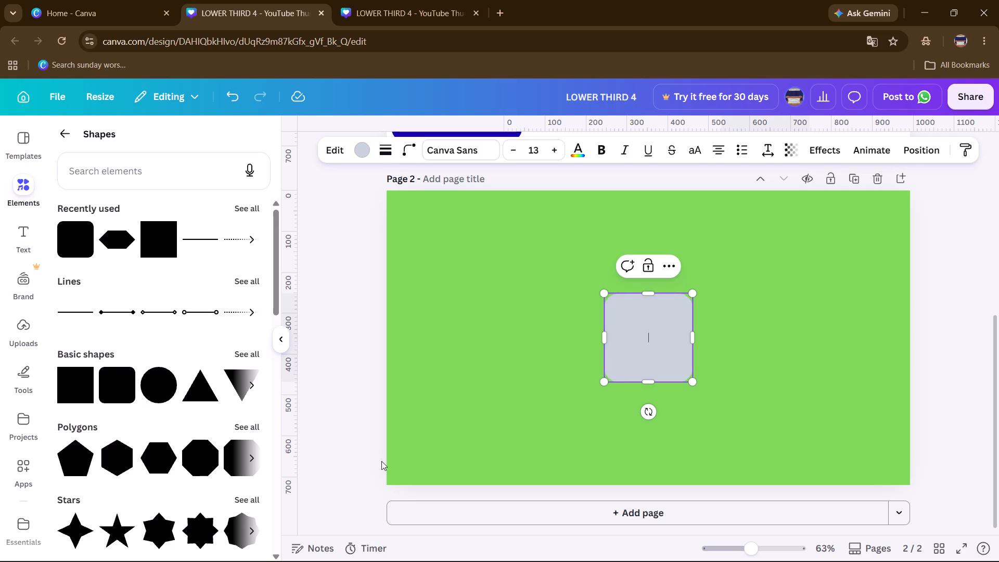
{"action": "left_click", "coordinate": [249, 386]}
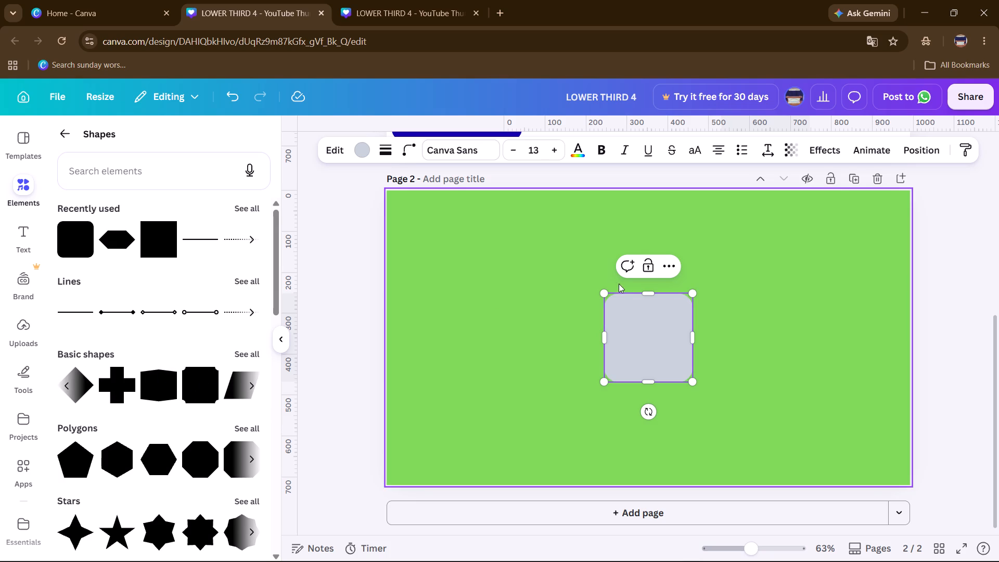
{"action": "left_click", "coordinate": [631, 349]}
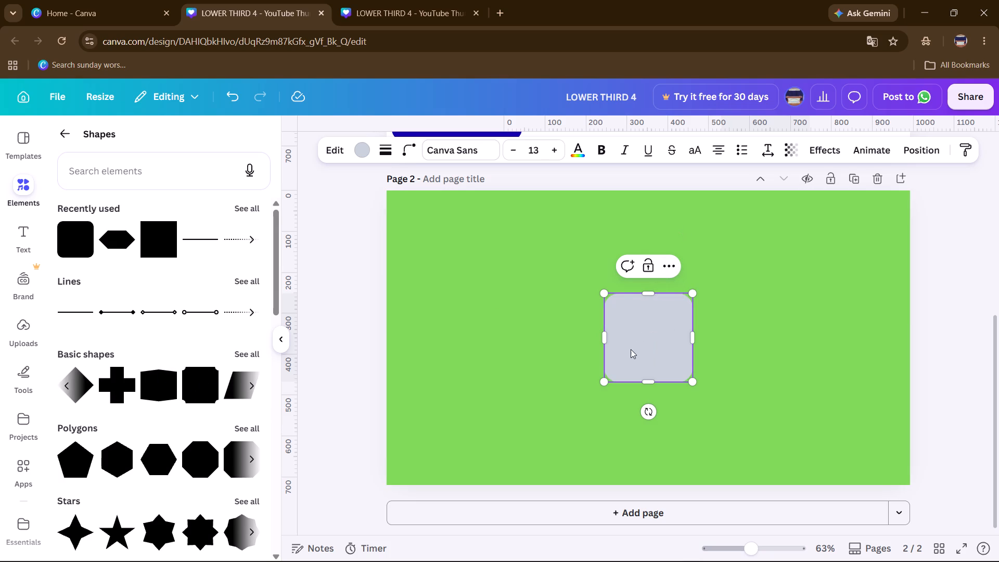
Delete the grey rounded square from the centre of page 2.
{"action": "left_click", "coordinate": [671, 256]}
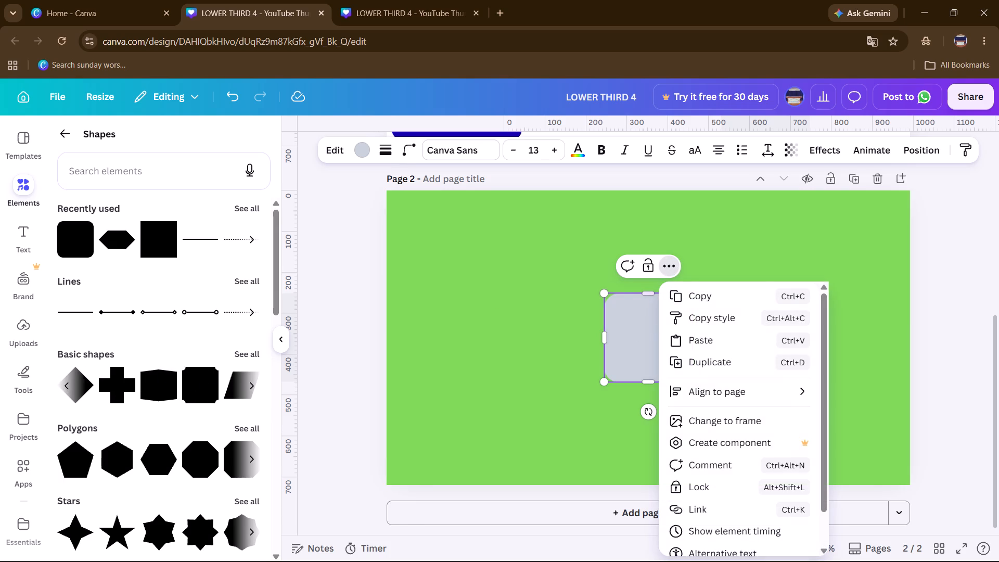
{"action": "scroll", "coordinate": [704, 526], "scroll_direction": "down", "scroll_amount": 3}
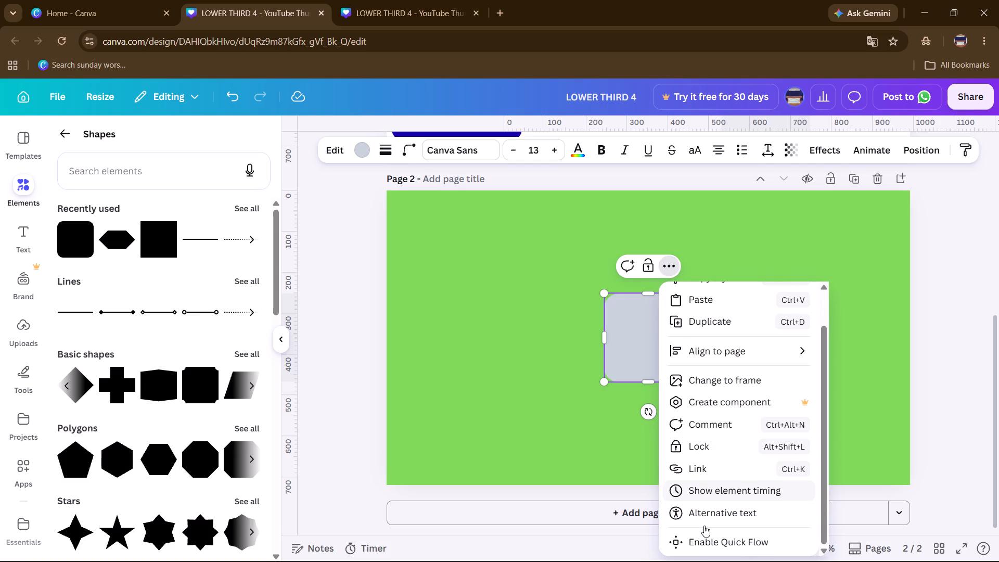
{"action": "scroll", "coordinate": [704, 526], "scroll_direction": "down", "scroll_amount": 1}
{"action": "left_click", "coordinate": [582, 466]}
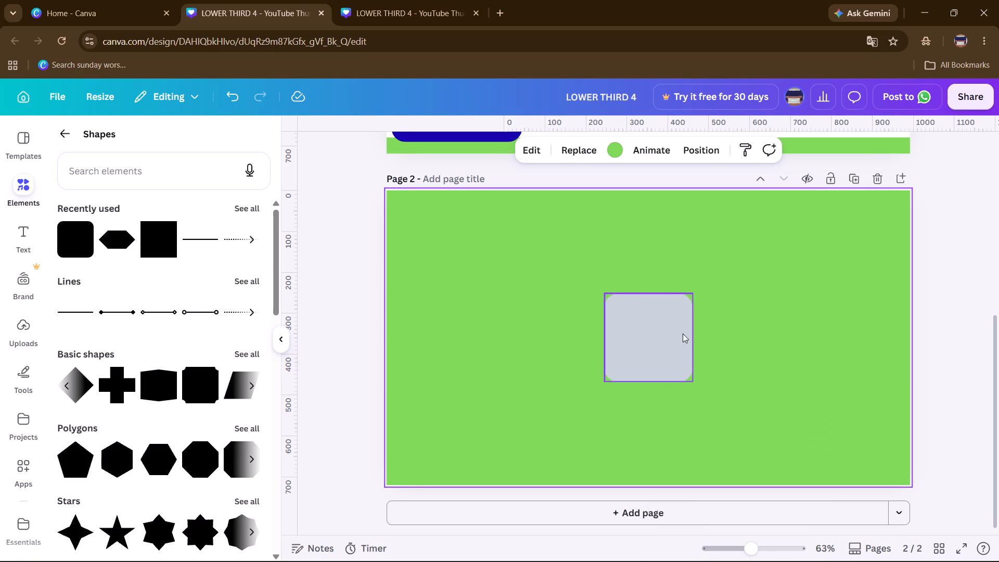
{"action": "left_click", "coordinate": [672, 331]}
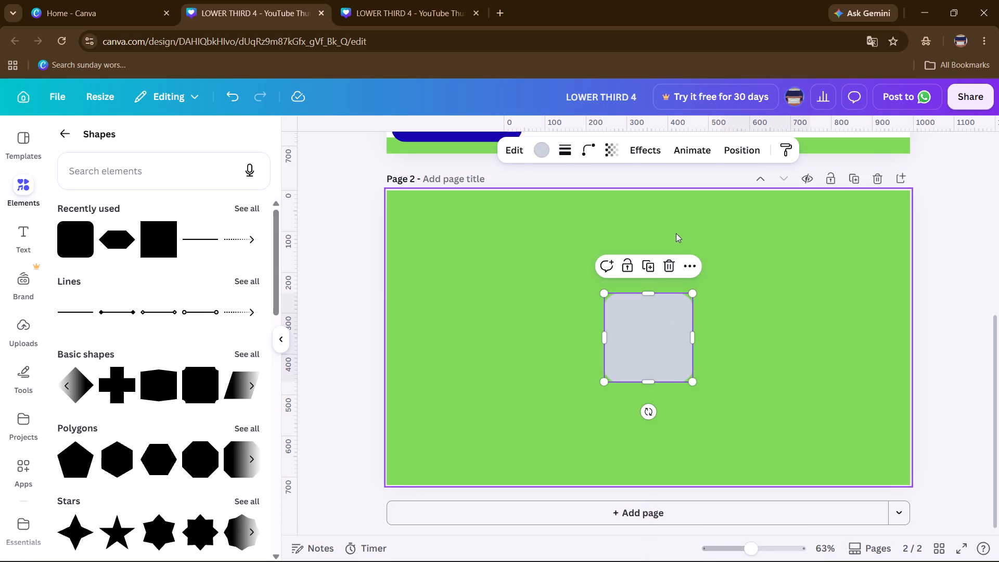
{"action": "left_click", "coordinate": [672, 256]}
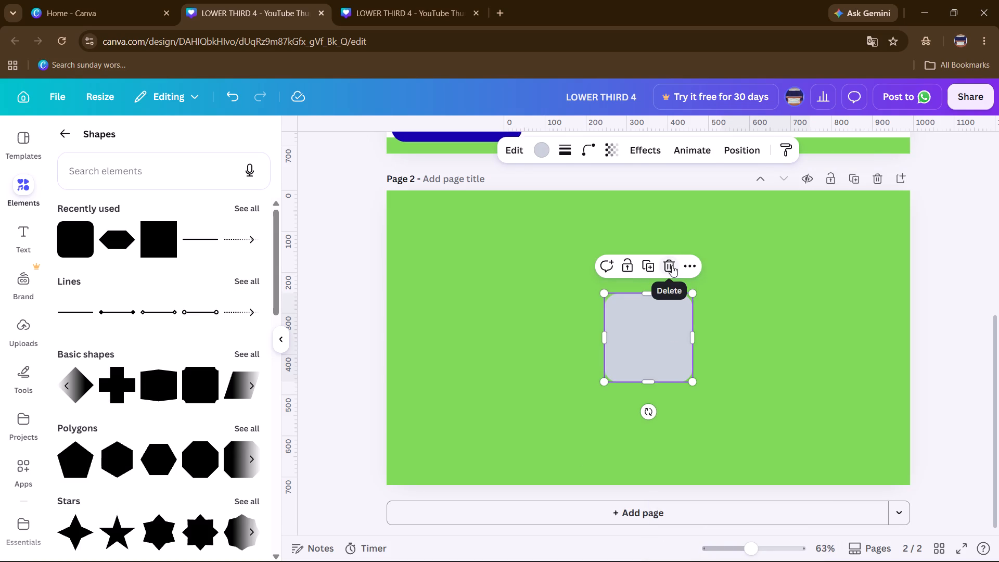
{"action": "left_click", "coordinate": [672, 265]}
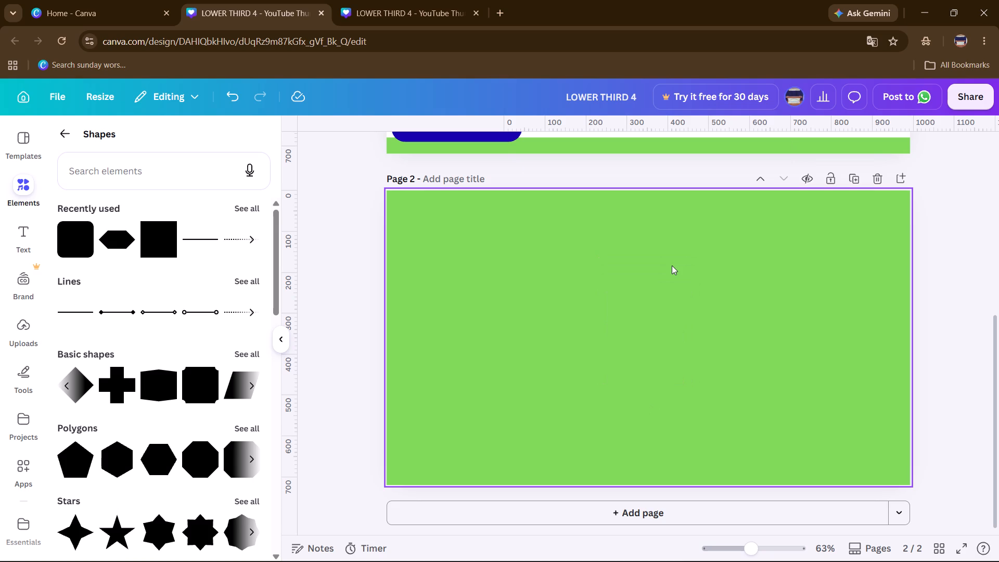
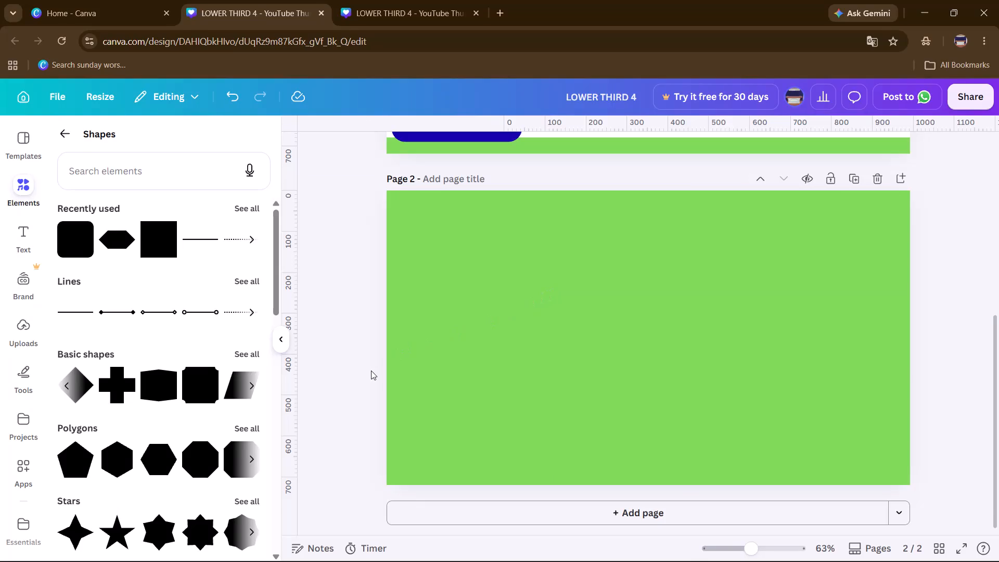
Insert the square with scooped-in corners from the full basic shapes collection onto page 2.
{"action": "left_click", "coordinate": [245, 387]}
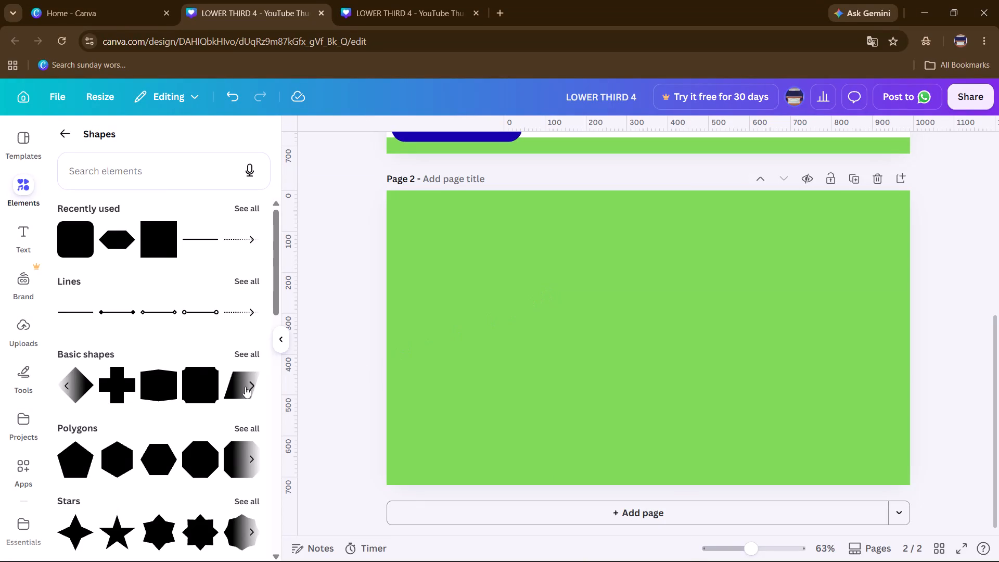
{"action": "left_click", "coordinate": [245, 387]}
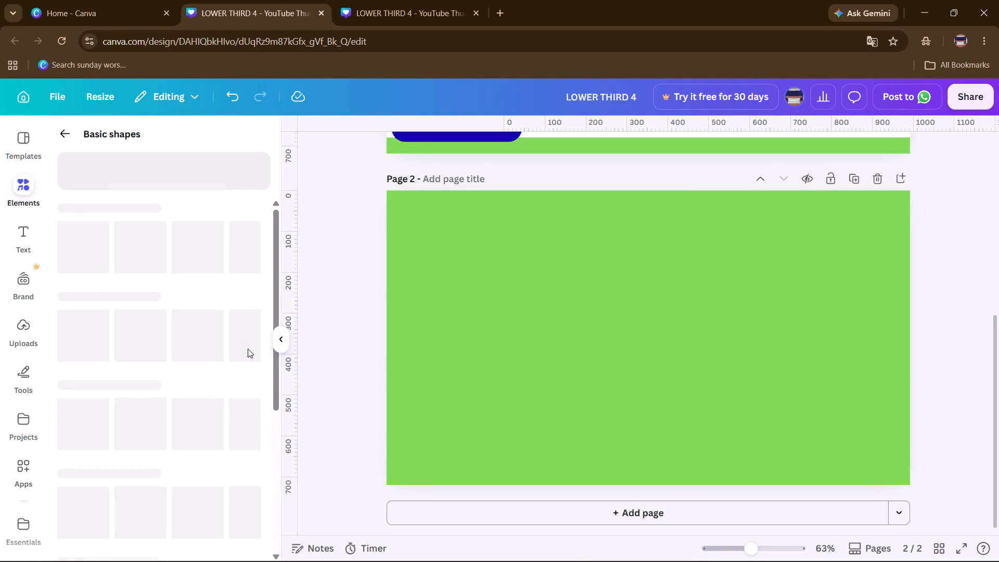
{"action": "scroll", "coordinate": [214, 306], "scroll_direction": "down", "scroll_amount": 1}
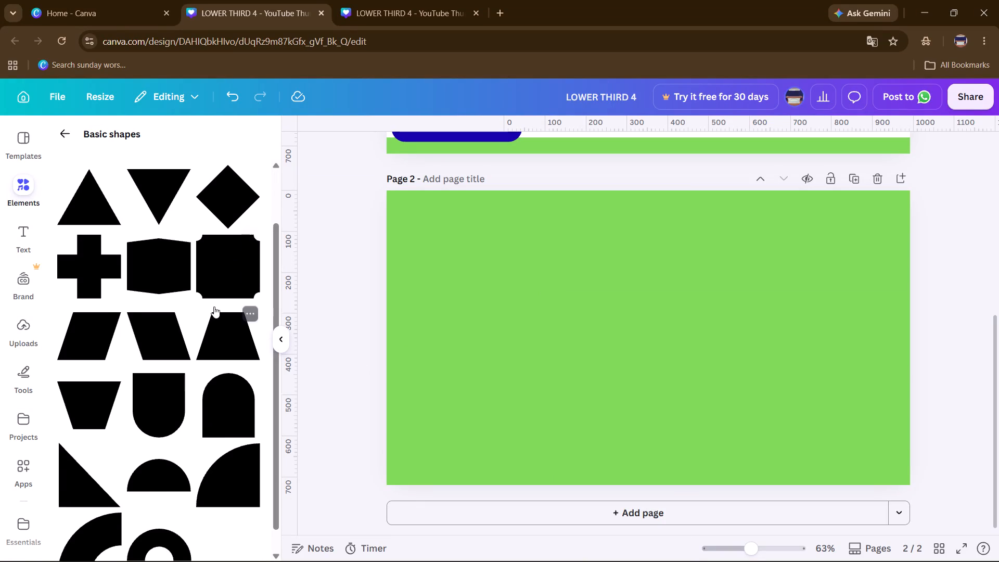
{"action": "scroll", "coordinate": [214, 306], "scroll_direction": "down", "scroll_amount": 1}
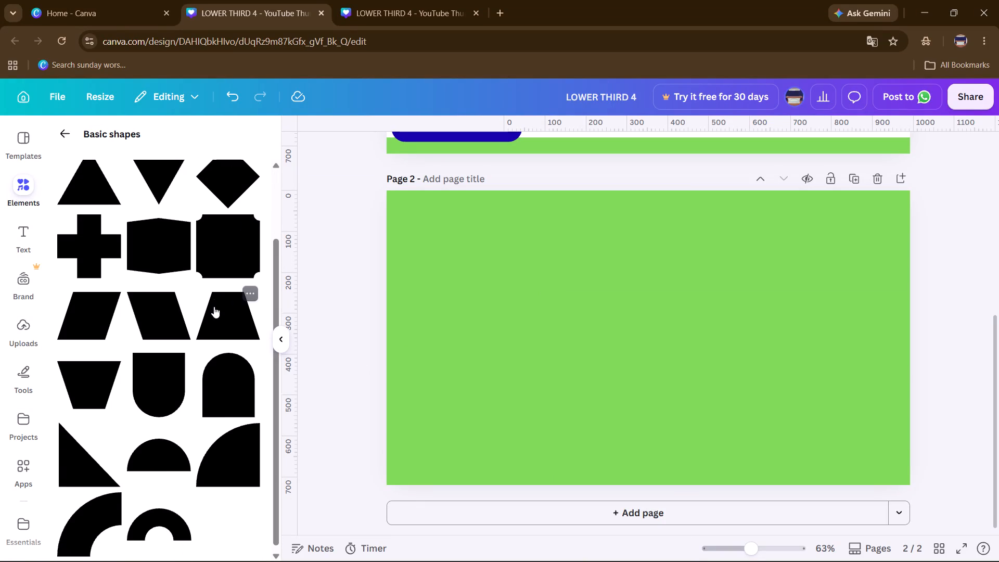
{"action": "scroll", "coordinate": [214, 306], "scroll_direction": "down", "scroll_amount": 3}
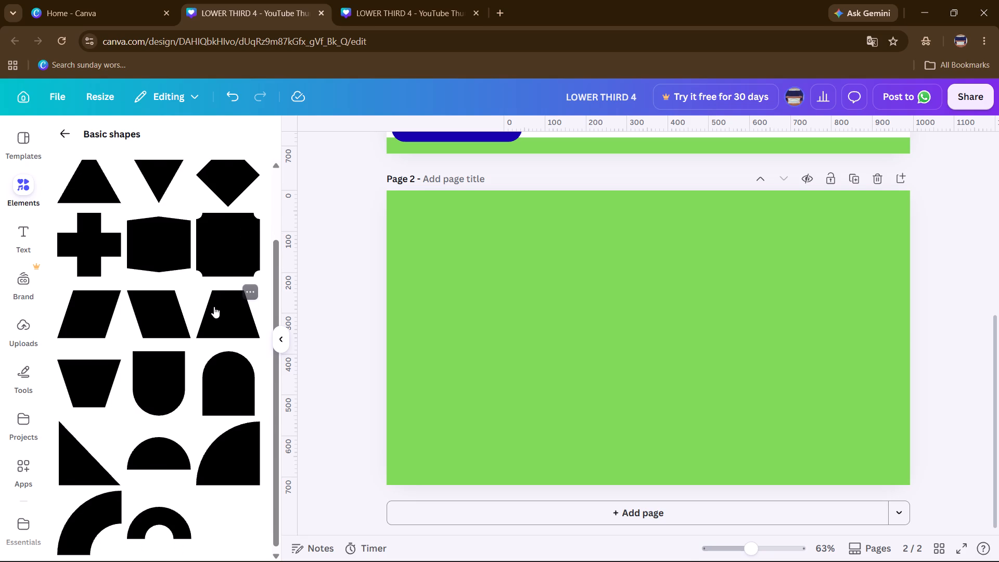
{"action": "scroll", "coordinate": [210, 318], "scroll_direction": "up", "scroll_amount": 1}
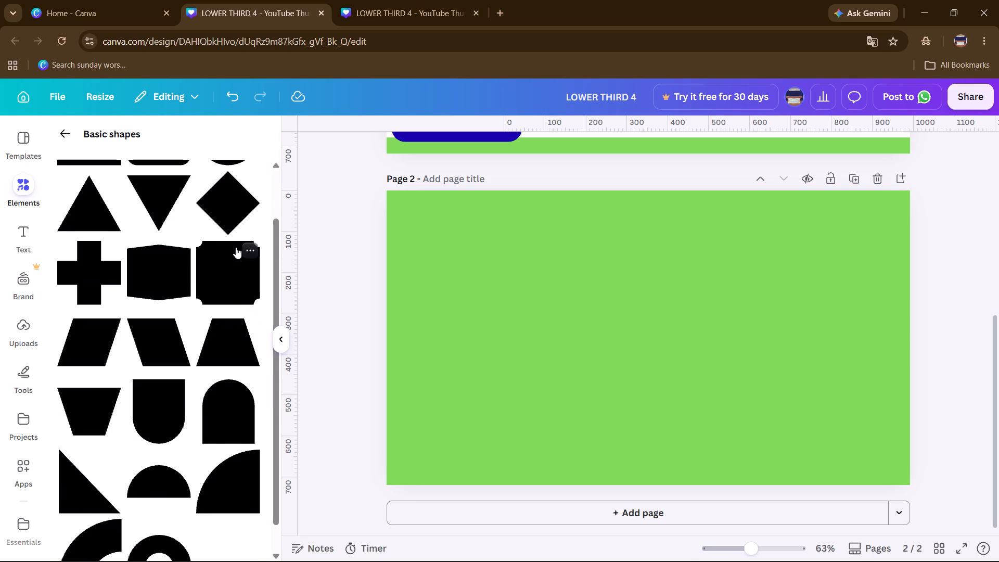
{"action": "left_click", "coordinate": [236, 247]}
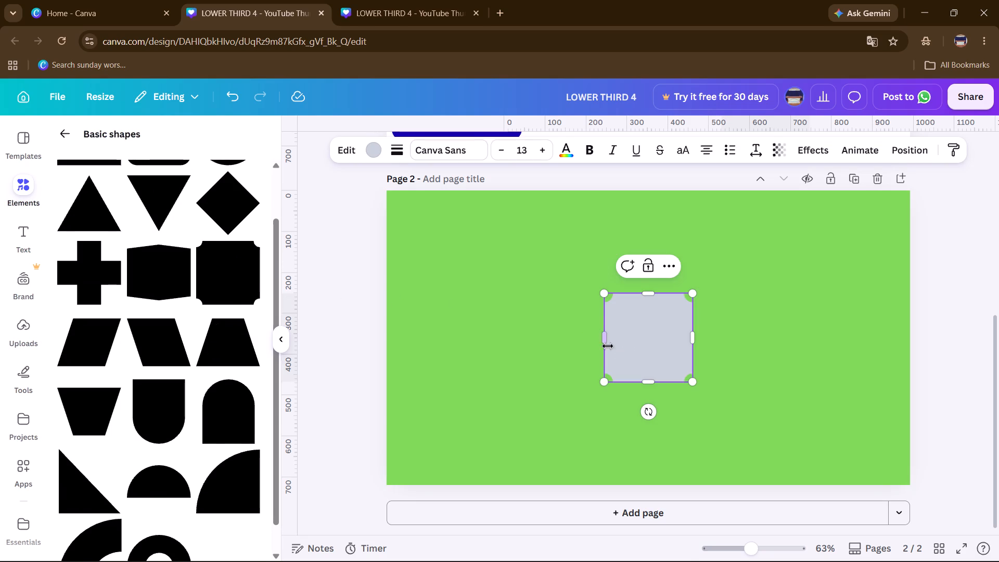
Stretch the notched-corner square towards the page's left edge and halve its height to form a long, low bar.
{"action": "left_click_drag", "start_coordinate": [603, 340], "coordinate": [403, 346]}
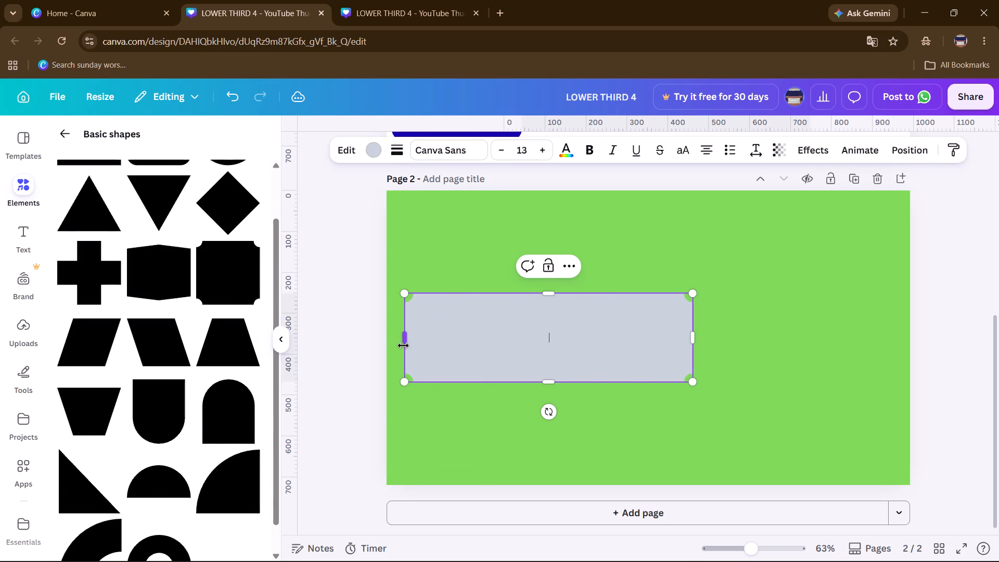
{"action": "left_click", "coordinate": [546, 375]}
{"action": "left_click", "coordinate": [543, 373]}
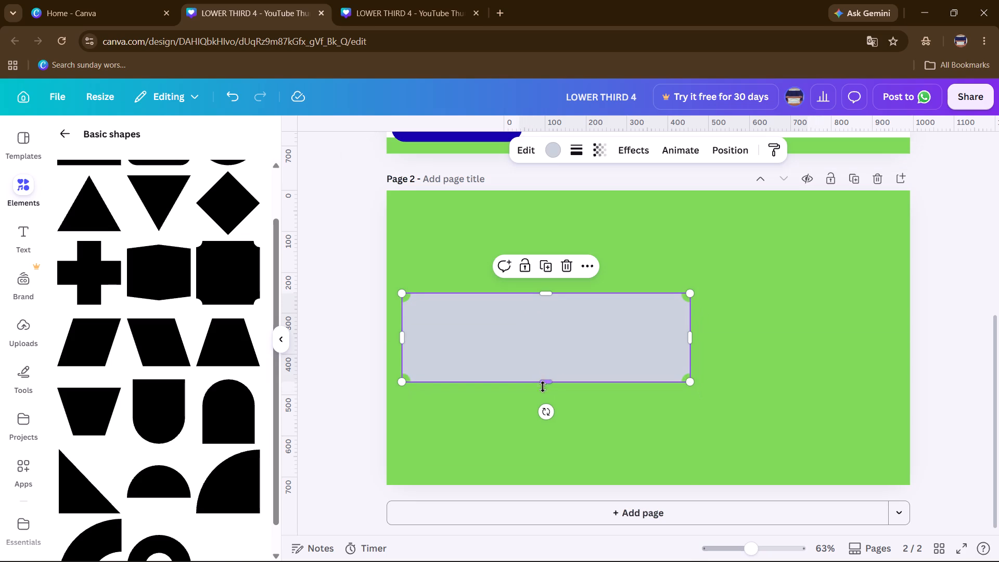
{"action": "left_click_drag", "start_coordinate": [544, 380], "coordinate": [539, 333]}
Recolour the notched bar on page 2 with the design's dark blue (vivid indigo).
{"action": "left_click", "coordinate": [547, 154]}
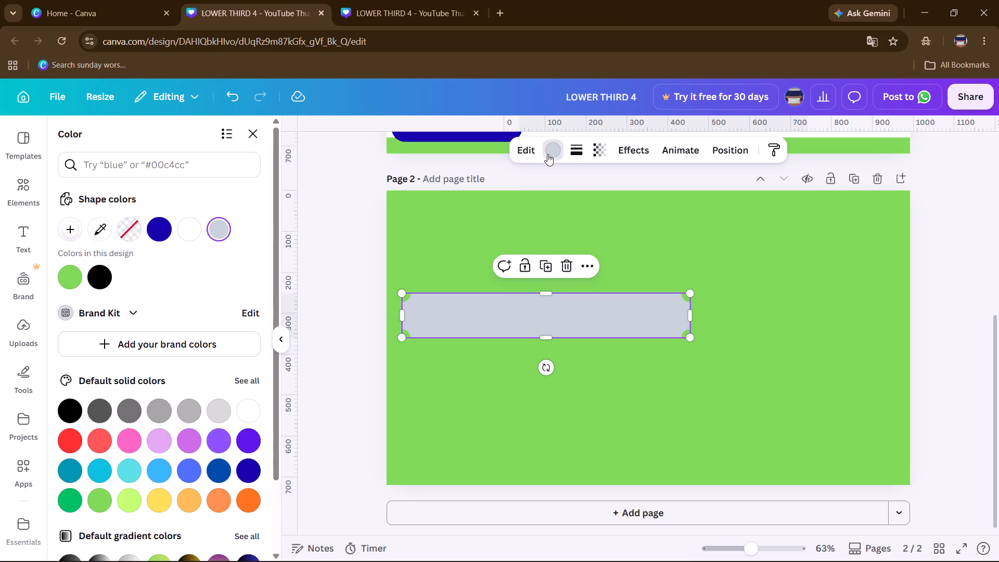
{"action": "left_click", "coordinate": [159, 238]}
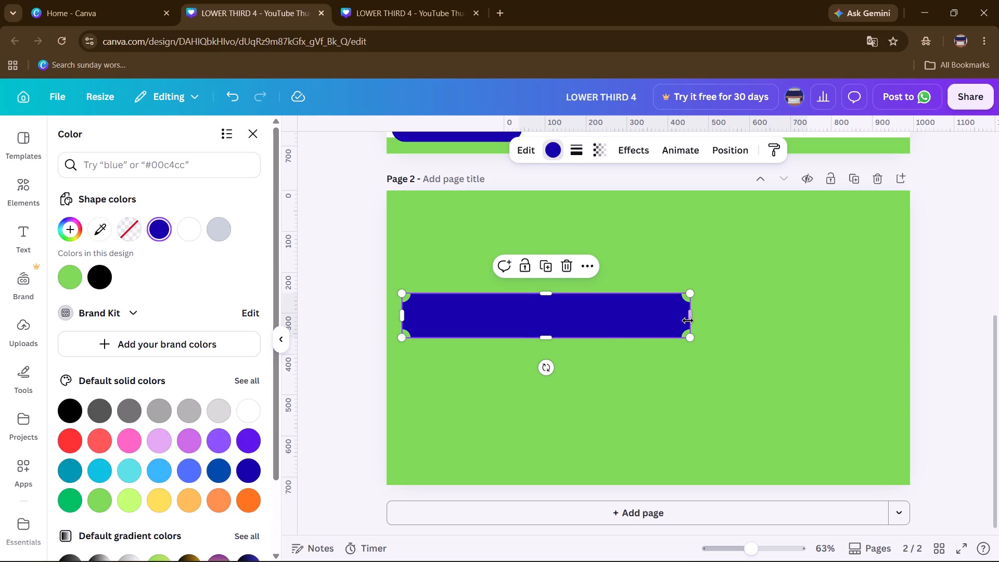
Widen the blue bar to span the whole page width and align its left end with the page's left edge.
{"action": "left_click_drag", "start_coordinate": [689, 318], "coordinate": [924, 299]}
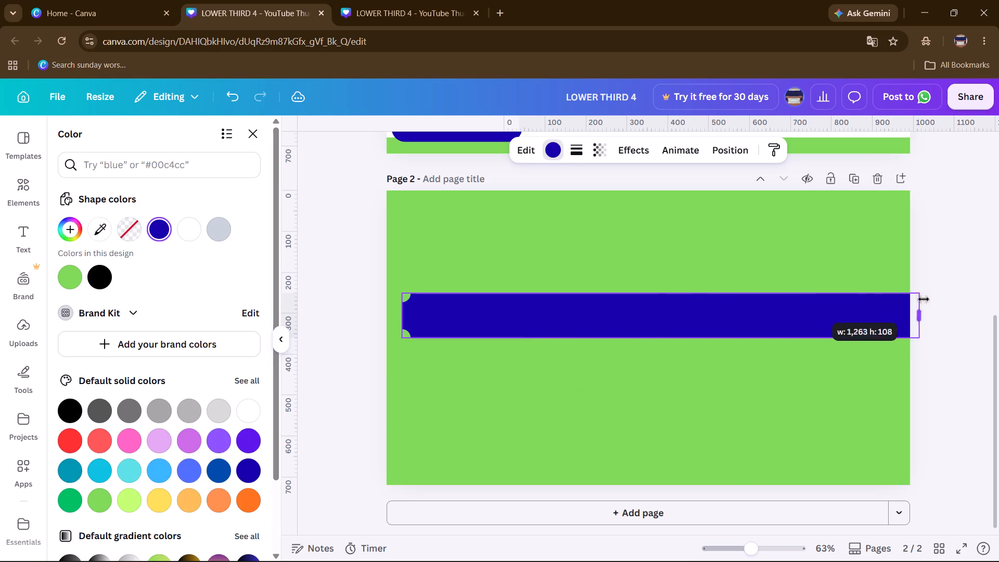
{"action": "left_click_drag", "start_coordinate": [924, 299], "coordinate": [929, 298]}
{"action": "left_click_drag", "start_coordinate": [723, 325], "coordinate": [705, 329]}
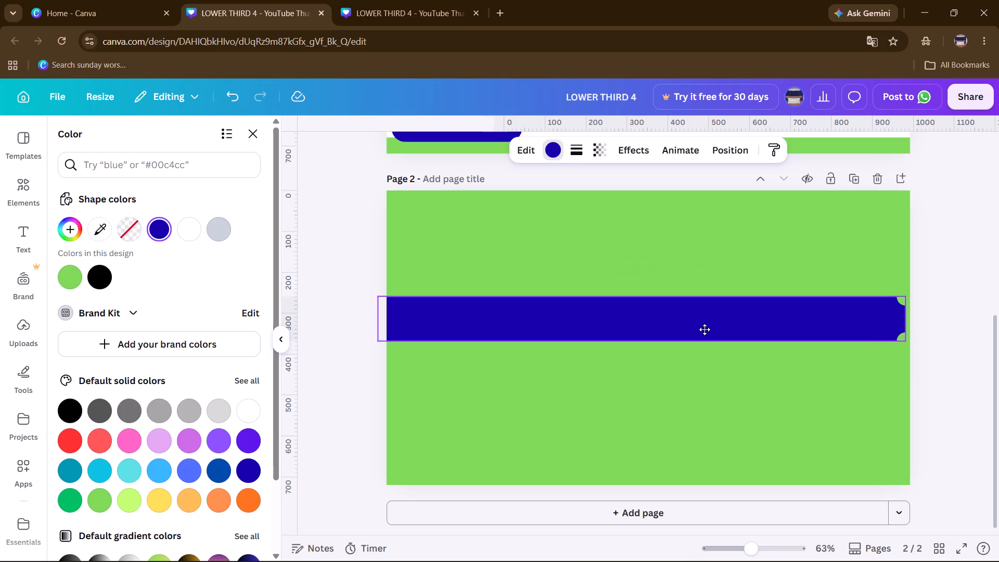
{"action": "left_click_drag", "start_coordinate": [705, 329], "coordinate": [711, 330]}
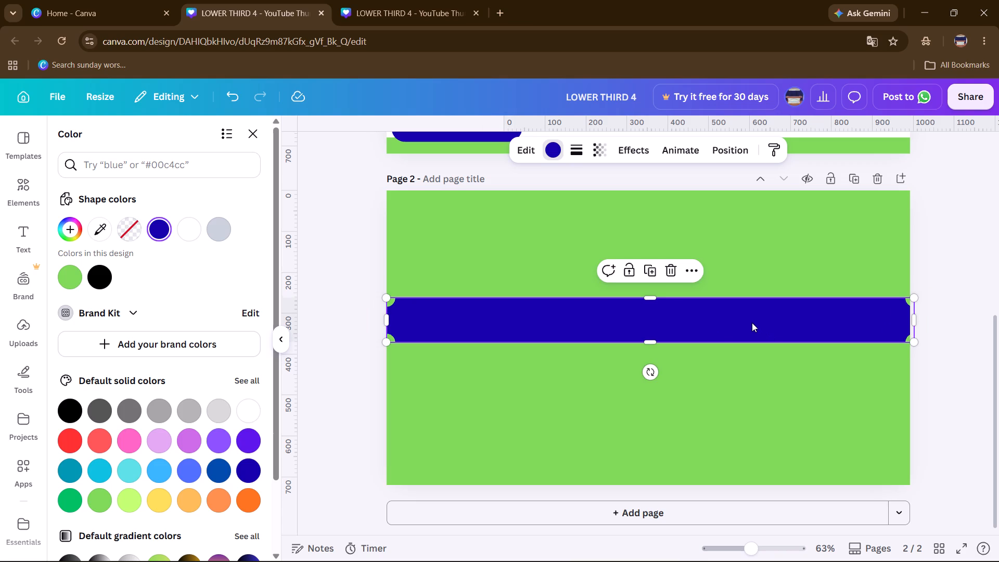
Nudge the blue bar straight up page 2 until it sits about 30 px below the page's top edge.
{"action": "key", "text": "Up"}
{"action": "key", "text": "Up"}
{"action": "key", "text": "Up"}
{"action": "key", "text": "Up"}
{"action": "key", "text": "Up"}
{"action": "key", "text": "Up"}
{"action": "key", "text": "Up"}
{"action": "key", "text": "Up"}
{"action": "key", "text": "Up"}
{"action": "key", "text": "Up"}
{"action": "key", "text": "Up"}
{"action": "key", "text": "Up"}
{"action": "key", "text": "Up"}
{"action": "key", "text": "Up"}
{"action": "key", "text": "Up"}
{"action": "key", "text": "Up"}
{"action": "key", "text": "Up"}
{"action": "key", "text": "Up"}
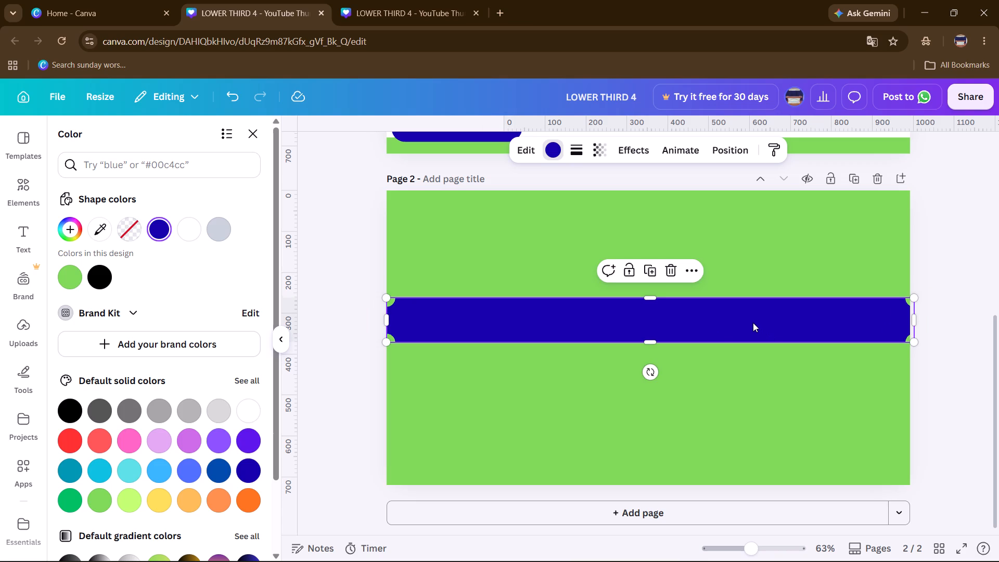
{"action": "left_click", "coordinate": [753, 323]}
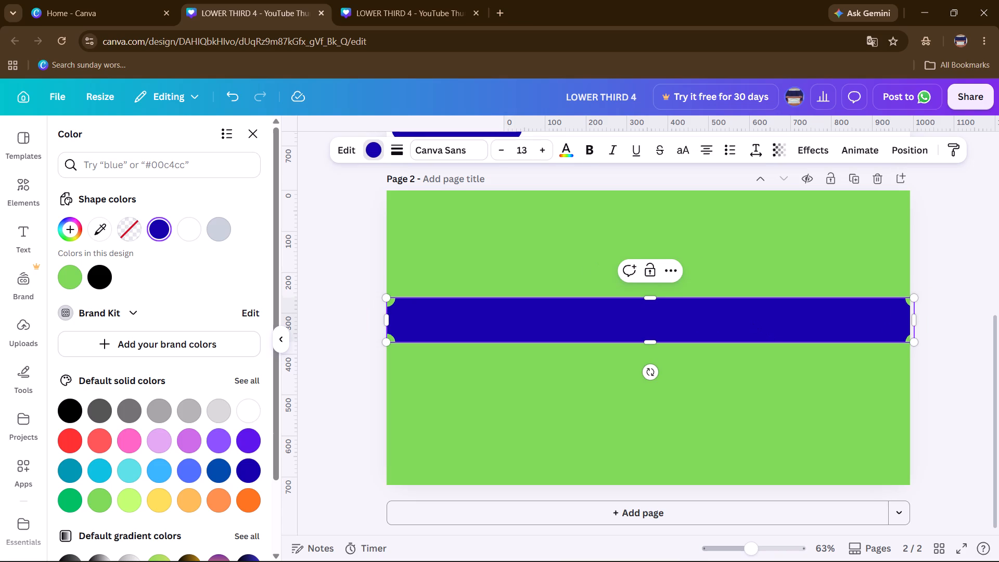
{"action": "key", "text": "Up"}
{"action": "key", "text": "Up"}
{"action": "key", "text": "Up"}
{"action": "key", "text": "Up"}
{"action": "key", "text": "Up"}
{"action": "key", "text": "Up"}
{"action": "key", "text": "Up"}
{"action": "key", "text": "Up"}
{"action": "key", "text": "Up"}
{"action": "key", "text": "Up"}
{"action": "key", "text": "Up"}
{"action": "key", "text": "Up"}
{"action": "key", "text": "Up"}
{"action": "left_click", "coordinate": [753, 323]}
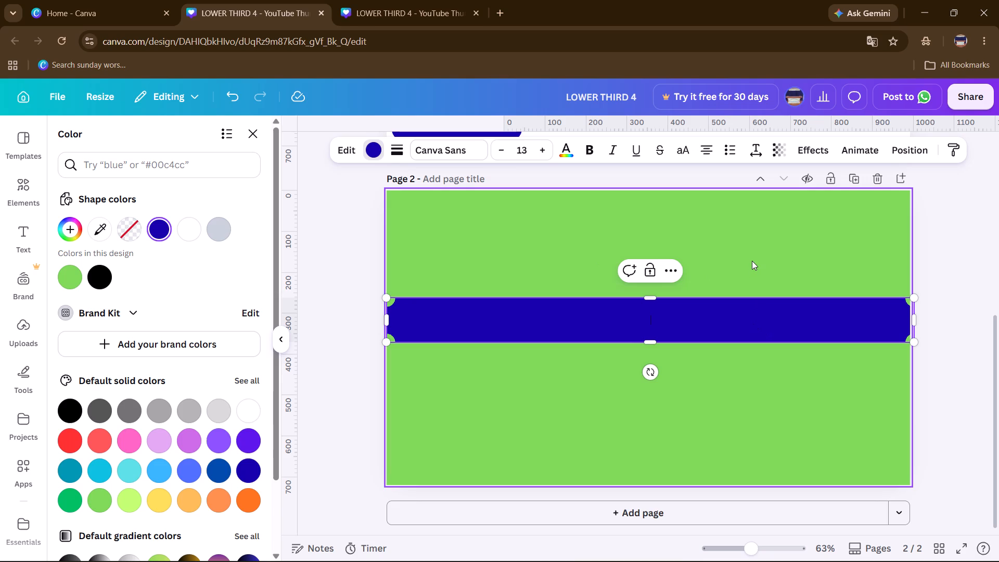
{"action": "left_click", "coordinate": [751, 258]}
{"action": "left_click", "coordinate": [751, 315]}
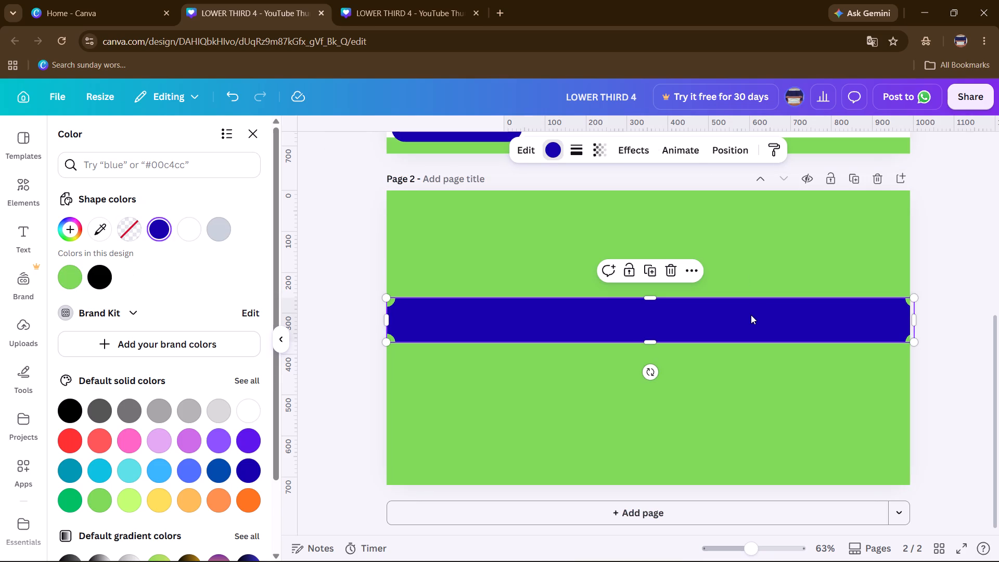
{"action": "key", "text": "Up"}
{"action": "key", "text": "Up"}
{"action": "key", "text": "Up"}
{"action": "key", "text": "Up"}
{"action": "key", "text": "Up"}
{"action": "key", "text": "Up"}
{"action": "key", "text": "Up"}
{"action": "key", "text": "Up"}
{"action": "key", "text": "Up"}
{"action": "key", "text": "Up"}
{"action": "key", "text": "Up"}
{"action": "key", "text": "Up"}
{"action": "key", "text": "Up"}
{"action": "key", "text": "Up"}
{"action": "key", "text": "Up"}
{"action": "key", "text": "Up"}
{"action": "key", "text": "Up"}
{"action": "key", "text": "Up"}
{"action": "key", "text": "Up"}
{"action": "key", "text": "Up"}
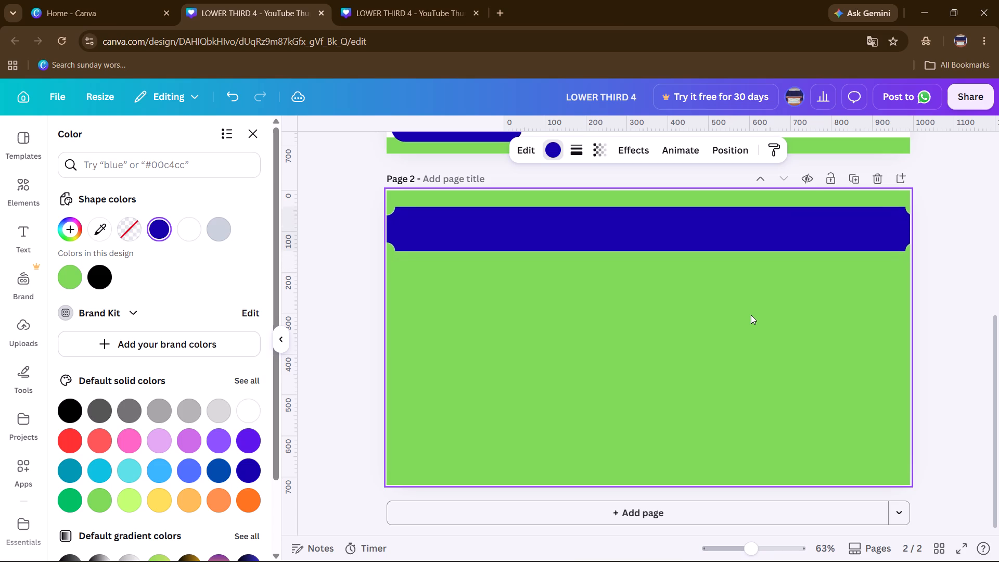
{"action": "key", "text": "Down"}
{"action": "key", "text": "Down"}
{"action": "key", "text": "Down"}
{"action": "key", "text": "Down"}
{"action": "key", "text": "Down"}
{"action": "key", "text": "Down"}
{"action": "key", "text": "Down"}
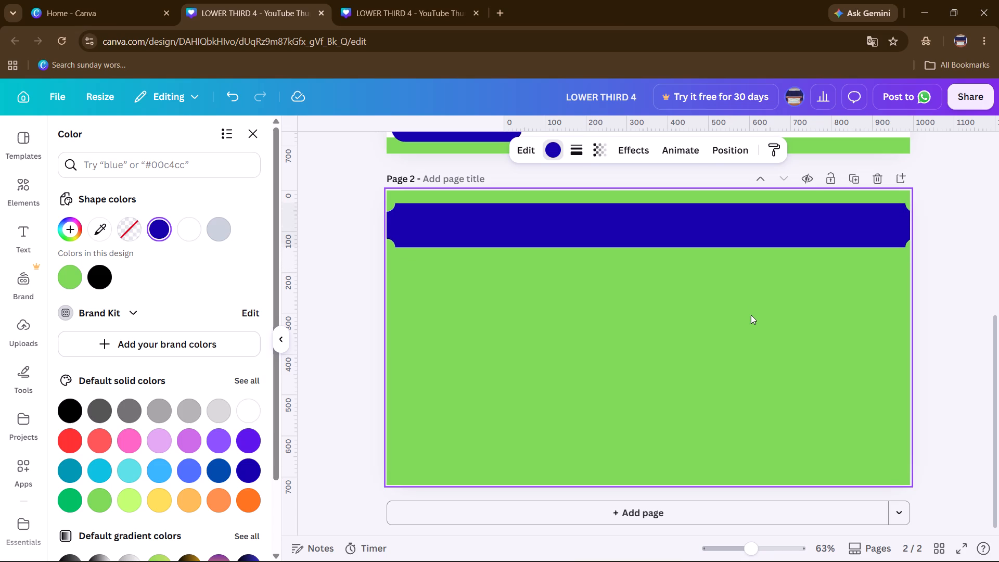
{"action": "left_click", "coordinate": [751, 315]}
Trim the blue bar to the exact page width of 1,280 and reduce its height by about a third from below.
{"action": "left_click", "coordinate": [749, 240]}
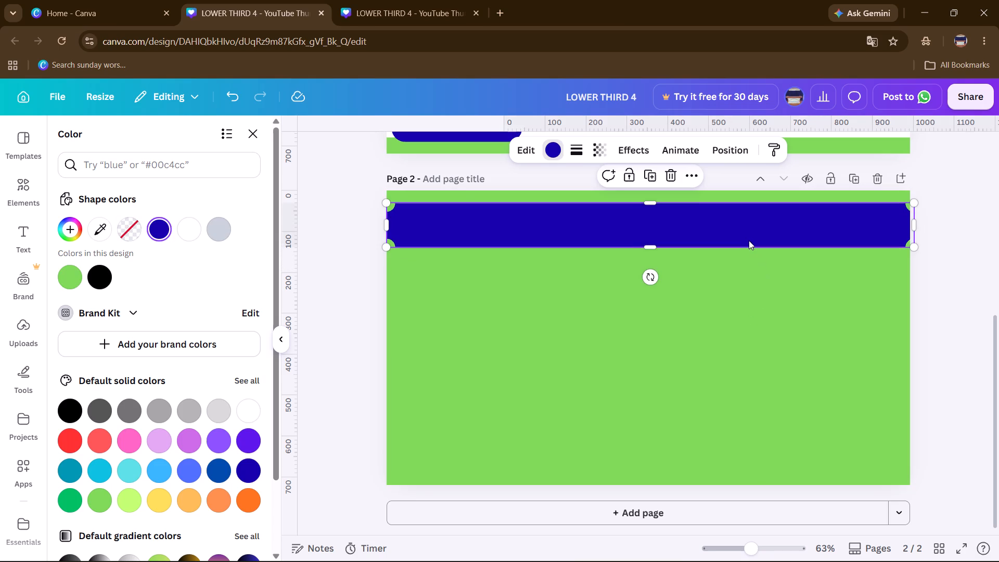
{"action": "left_click_drag", "start_coordinate": [918, 230], "coordinate": [912, 229]}
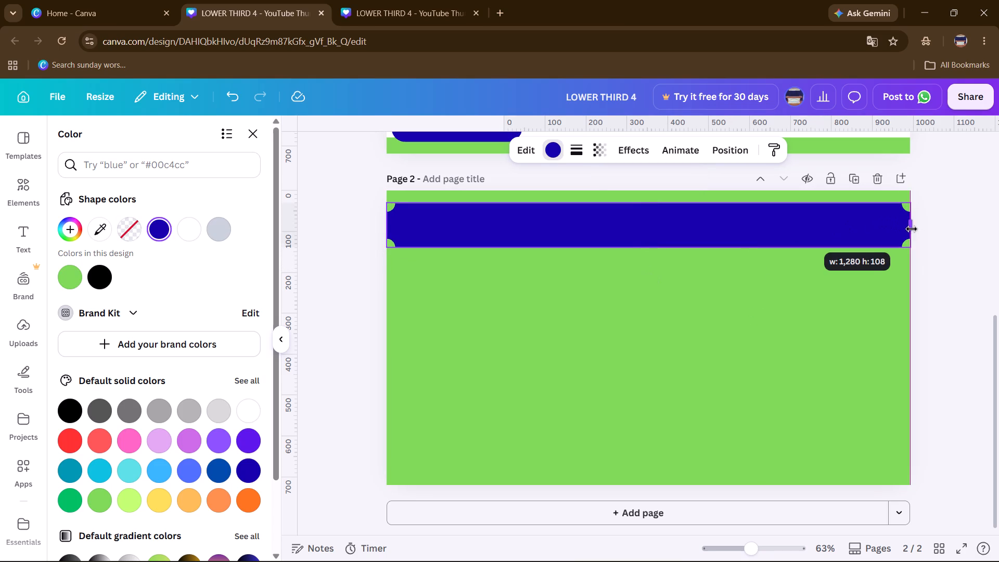
{"action": "left_click_drag", "start_coordinate": [912, 229], "coordinate": [913, 229]}
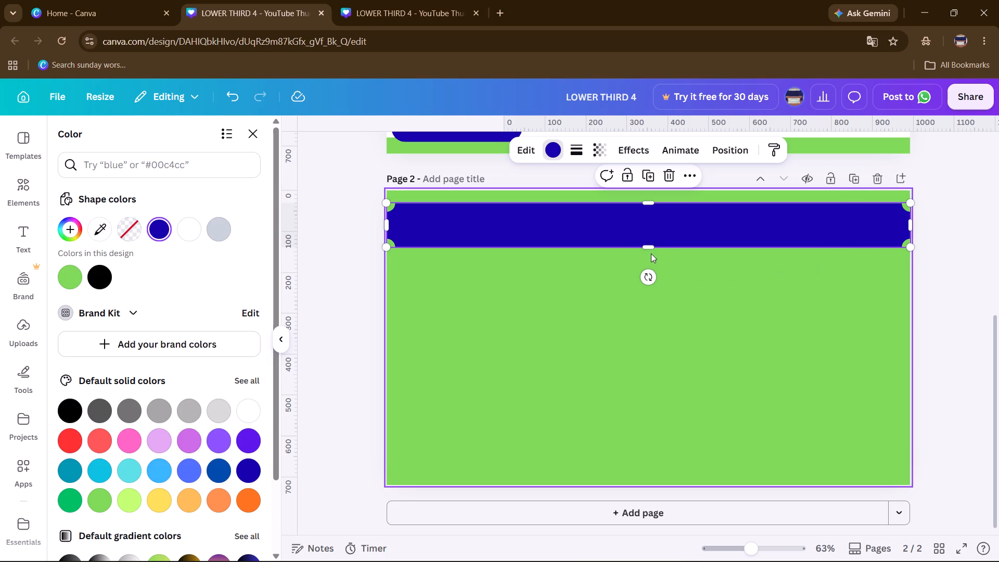
{"action": "left_click_drag", "start_coordinate": [650, 250], "coordinate": [647, 231]}
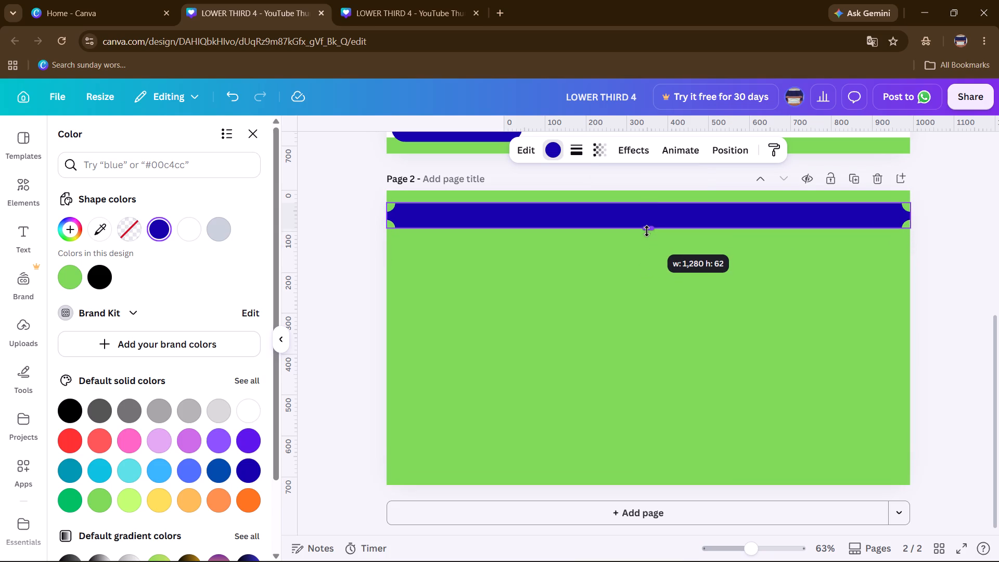
{"action": "left_click_drag", "start_coordinate": [647, 231], "coordinate": [647, 236]}
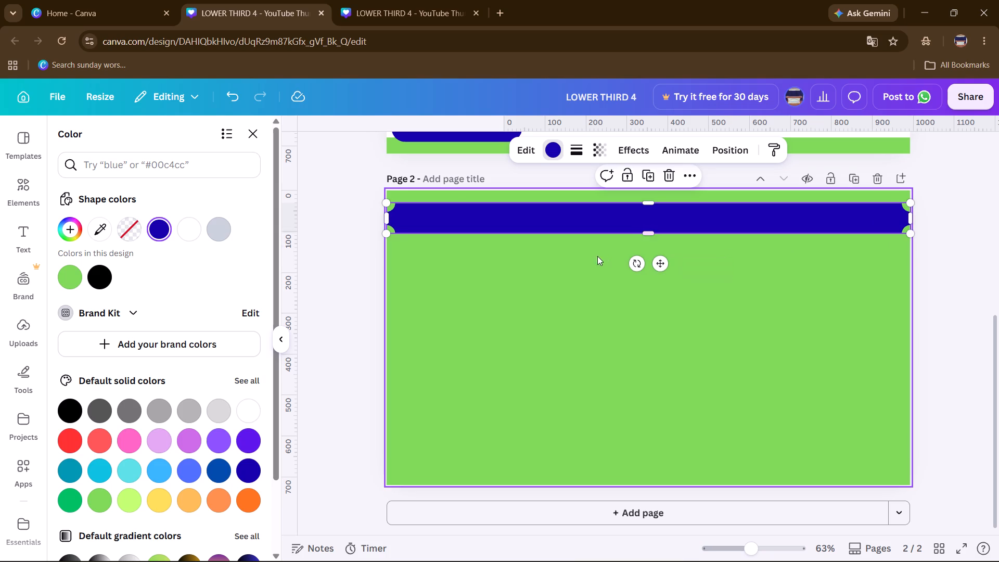
{"action": "left_click", "coordinate": [590, 260]}
Bring up the full range of default solid colours for the fill of the notched bar on page 2.
{"action": "scroll", "coordinate": [565, 301], "scroll_direction": "up", "scroll_amount": 1}
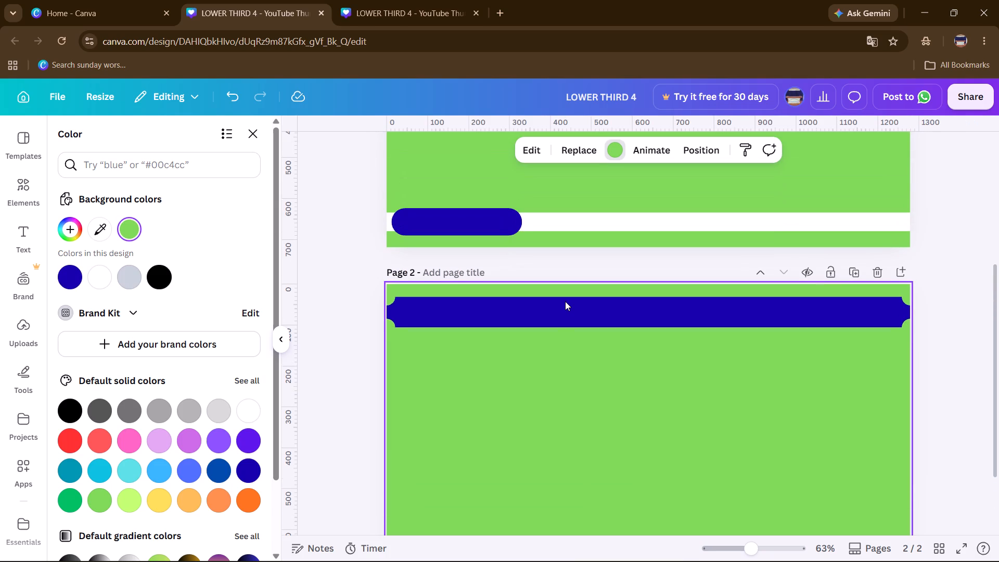
{"action": "scroll", "coordinate": [565, 301], "scroll_direction": "up", "scroll_amount": 1}
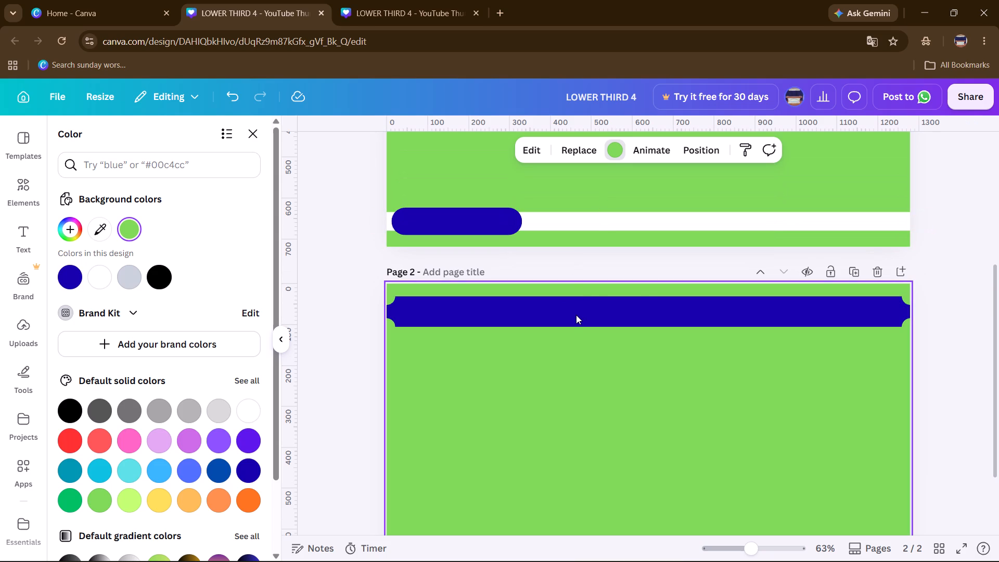
{"action": "left_click", "coordinate": [575, 315]}
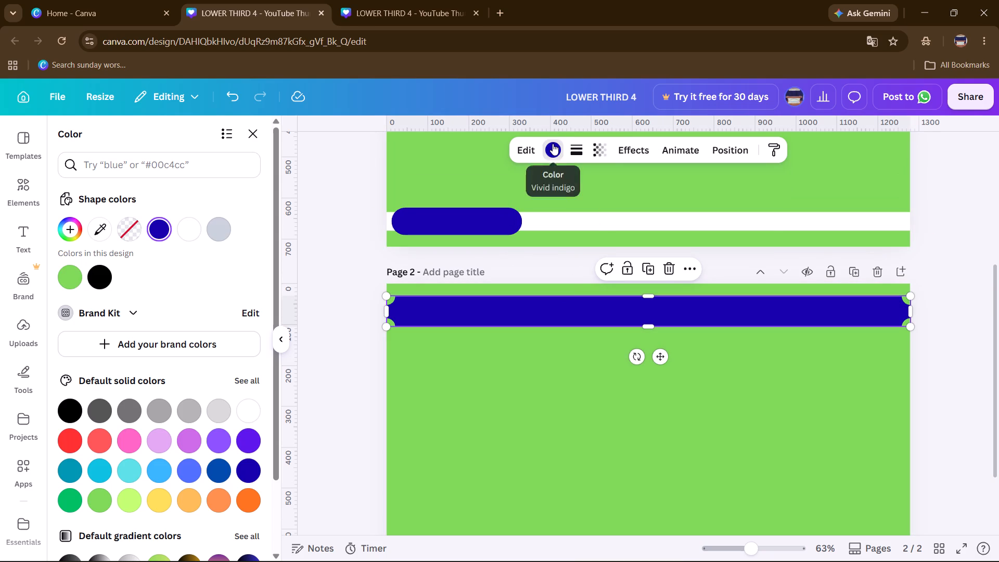
{"action": "left_click", "coordinate": [553, 144]}
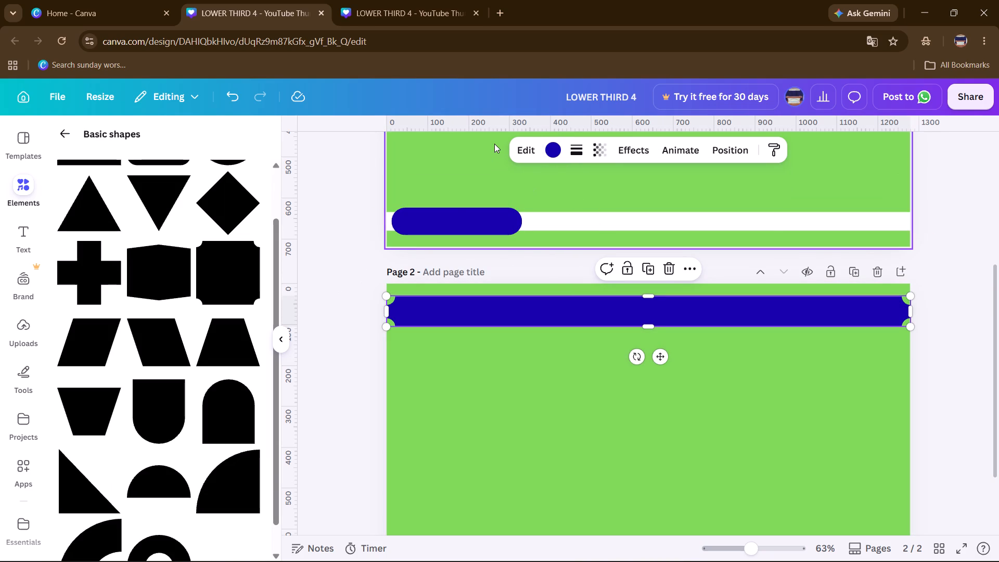
{"action": "left_click", "coordinate": [557, 154]}
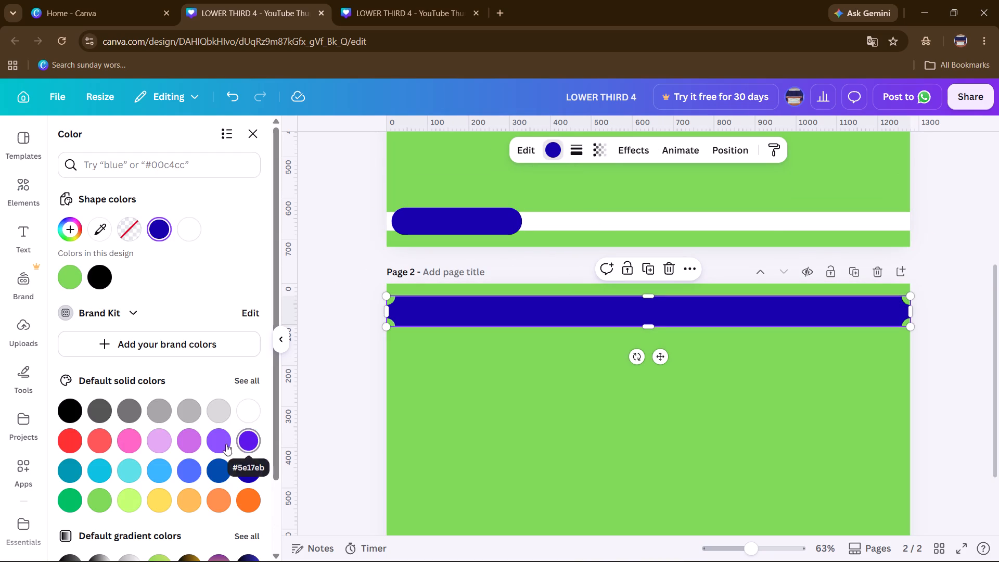
{"action": "scroll", "coordinate": [163, 462], "scroll_direction": "down", "scroll_amount": 1}
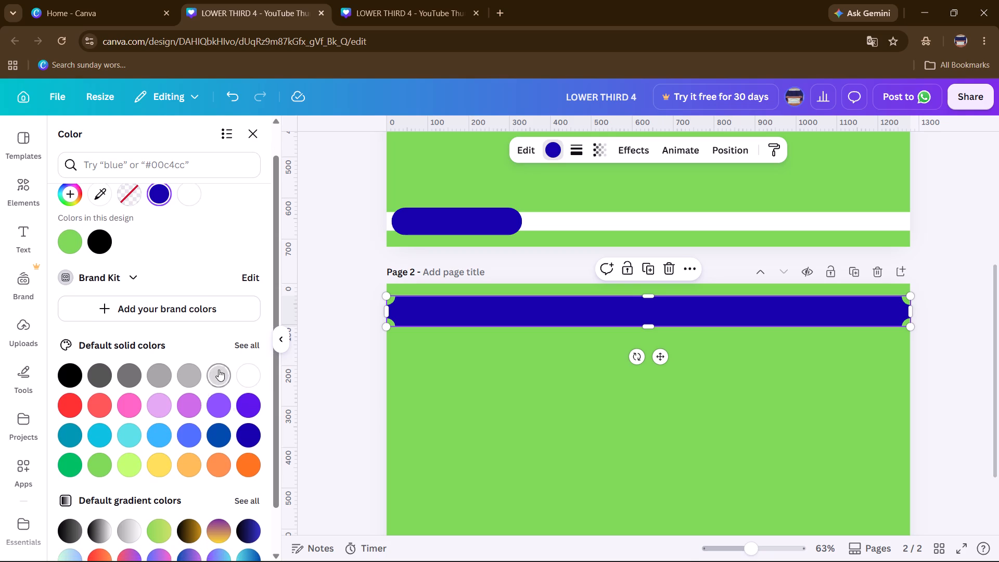
{"action": "left_click", "coordinate": [235, 339]}
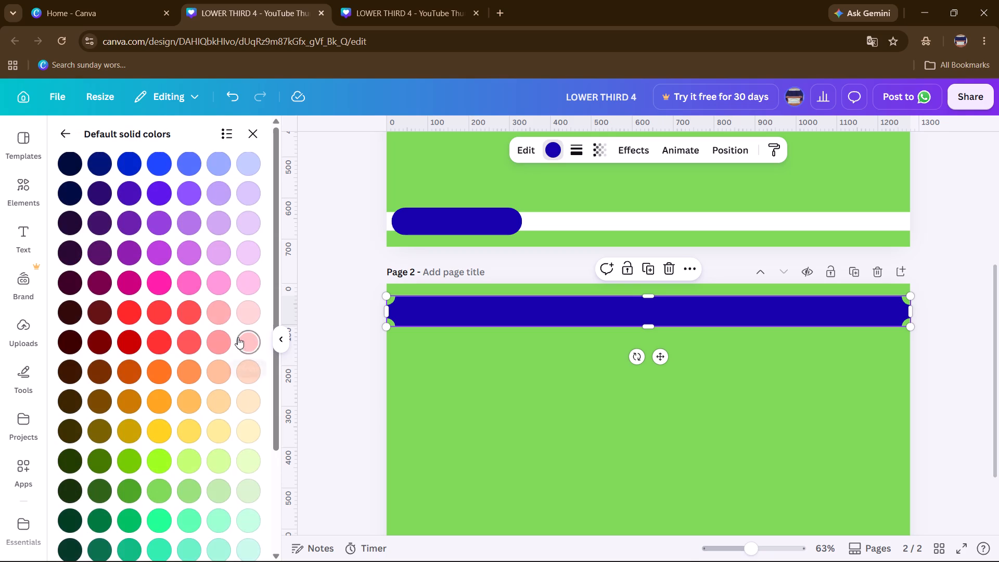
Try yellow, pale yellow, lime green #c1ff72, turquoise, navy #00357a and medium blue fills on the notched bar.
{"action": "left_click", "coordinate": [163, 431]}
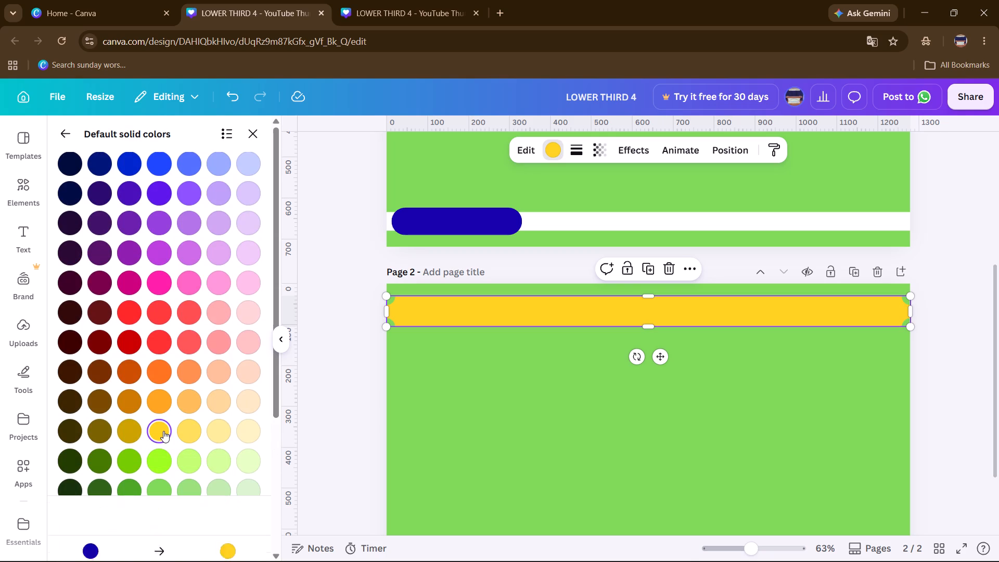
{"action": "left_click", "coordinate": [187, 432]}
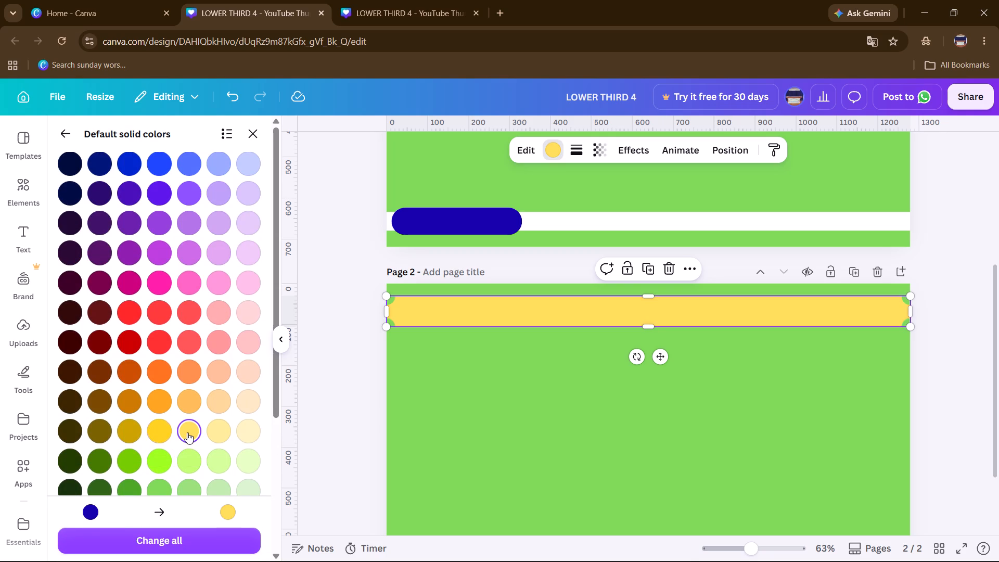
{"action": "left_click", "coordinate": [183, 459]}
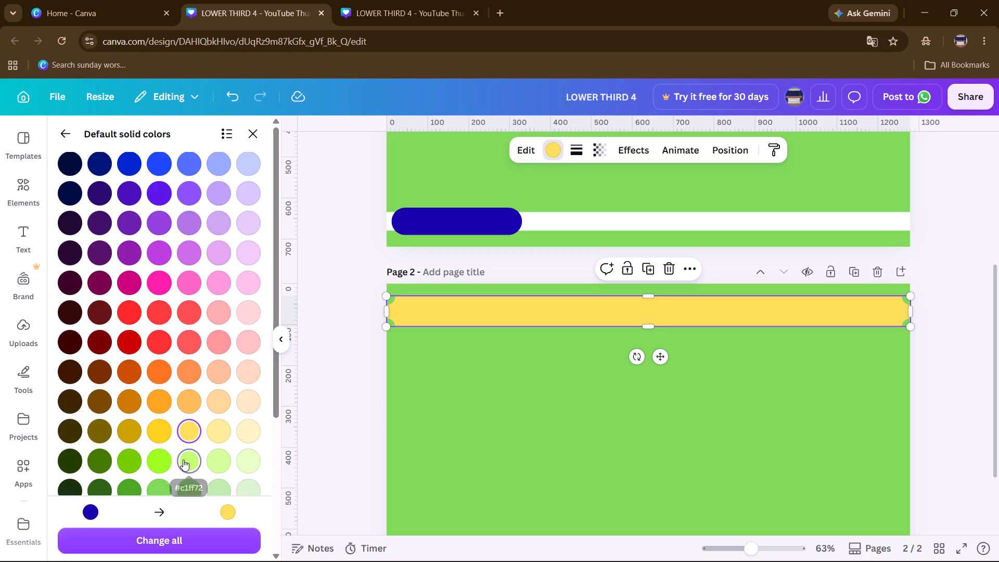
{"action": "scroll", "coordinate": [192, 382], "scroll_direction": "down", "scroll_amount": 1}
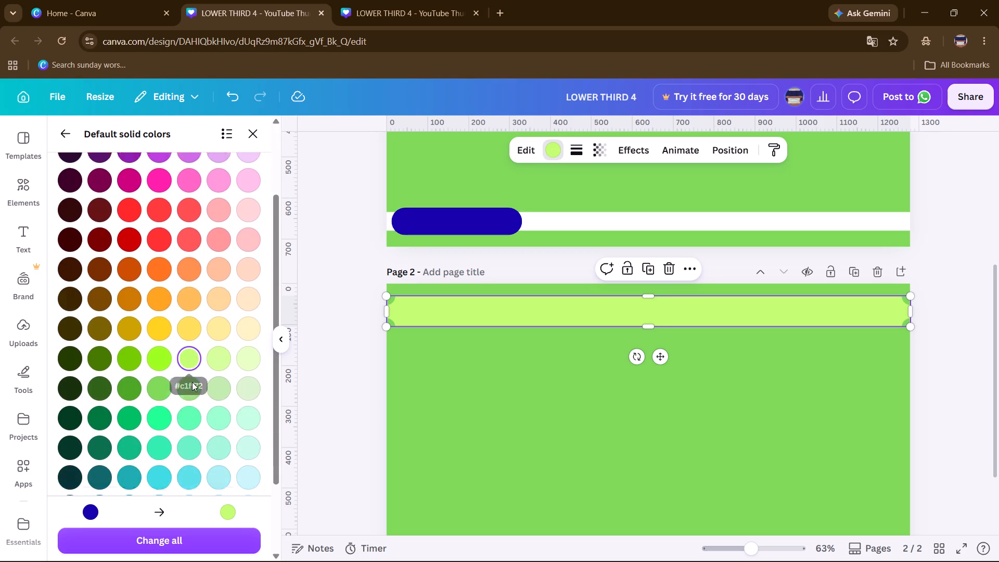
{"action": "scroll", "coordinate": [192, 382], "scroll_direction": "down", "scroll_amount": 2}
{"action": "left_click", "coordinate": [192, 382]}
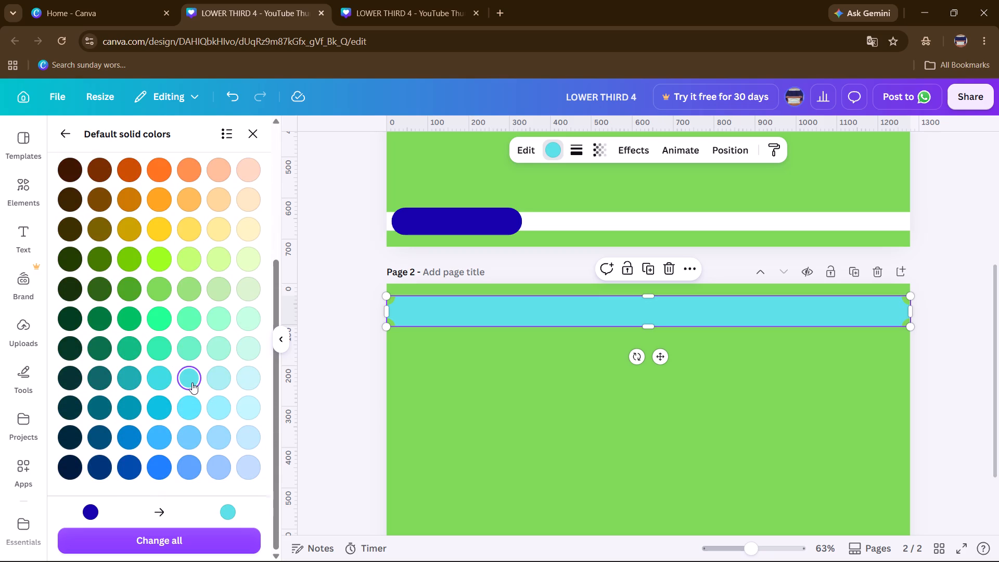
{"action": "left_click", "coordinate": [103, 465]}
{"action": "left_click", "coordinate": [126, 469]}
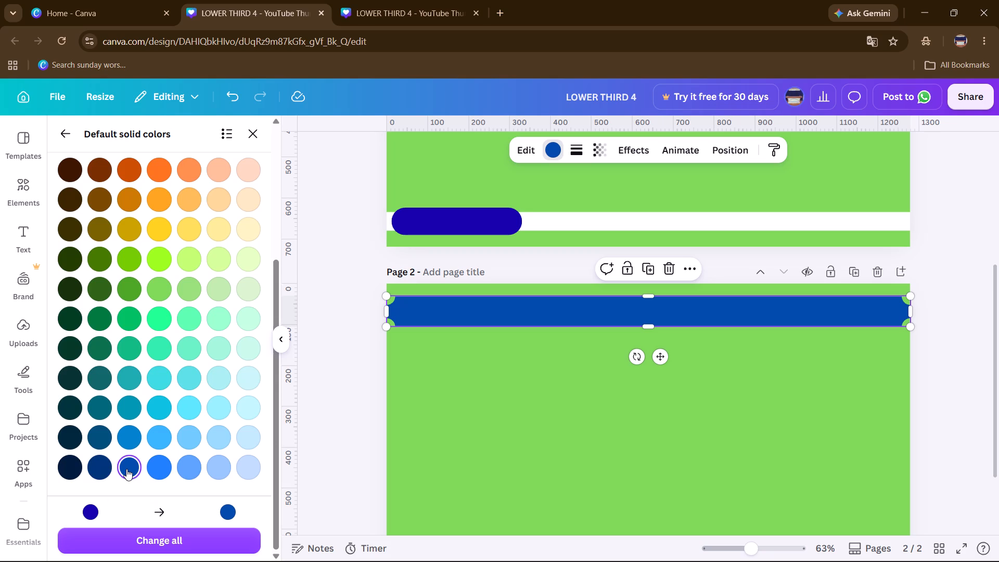
Recolour the notched bar on page 2 bright blue #0025cc after comparing it with the neighbouring darker navy.
{"action": "scroll", "coordinate": [157, 454], "scroll_direction": "up", "scroll_amount": 1}
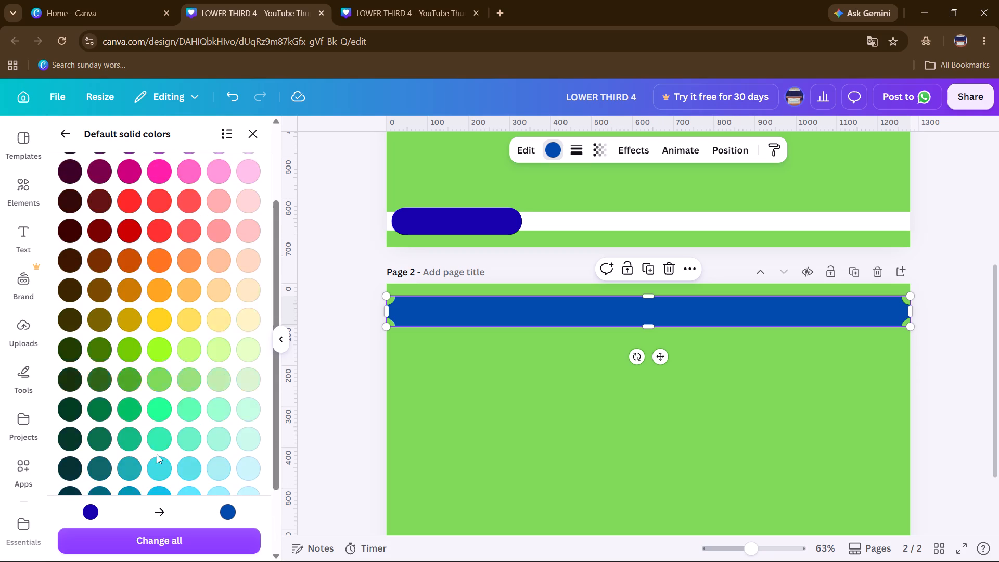
{"action": "scroll", "coordinate": [157, 454], "scroll_direction": "up", "scroll_amount": 2}
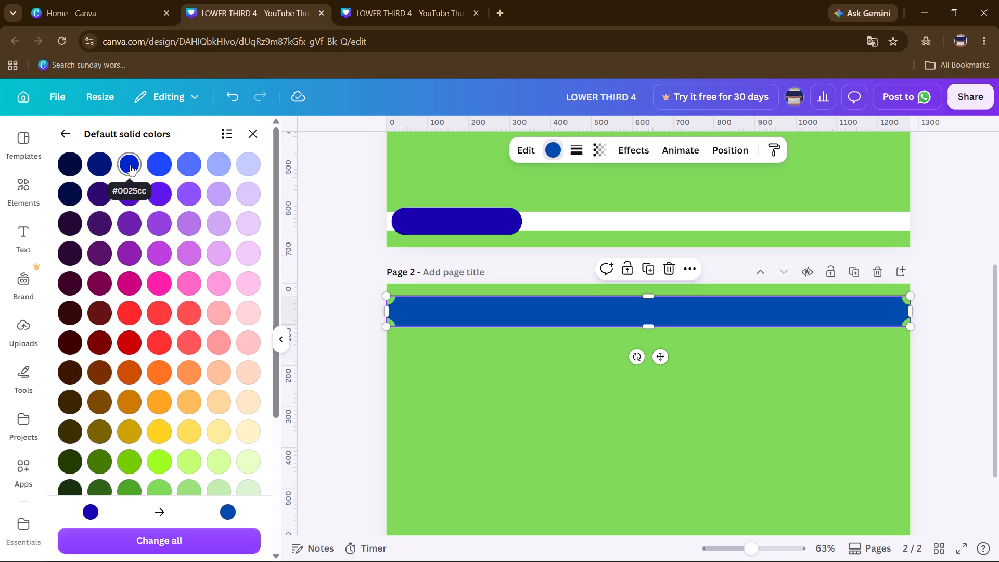
{"action": "left_click", "coordinate": [130, 165]}
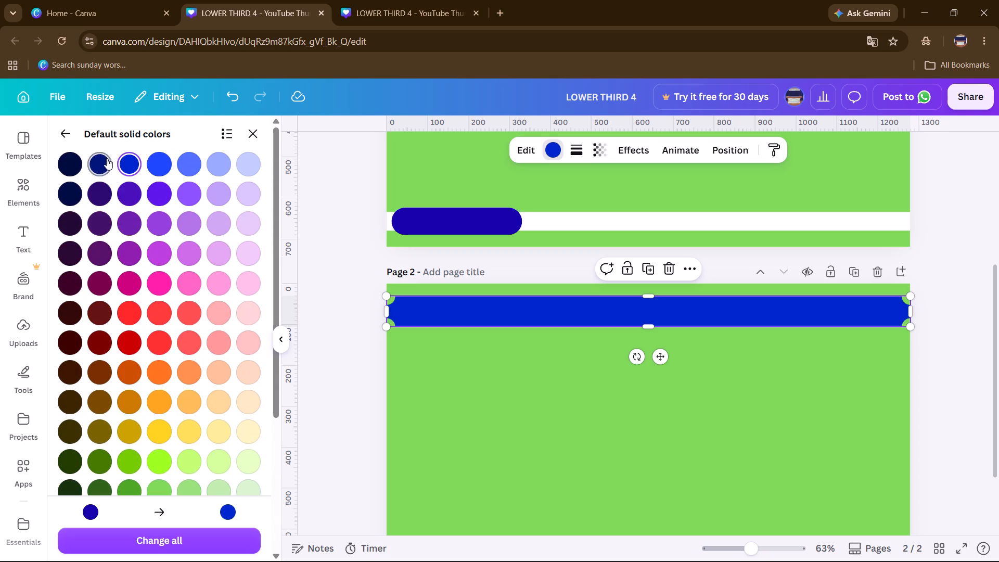
{"action": "left_click", "coordinate": [105, 163]}
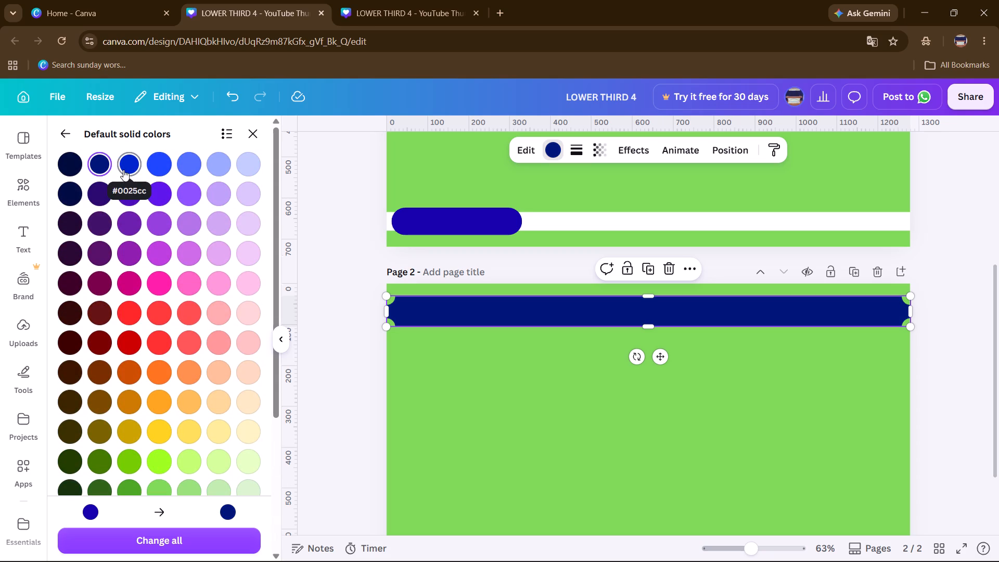
{"action": "left_click", "coordinate": [123, 170]}
{"action": "left_click_drag", "start_coordinate": [123, 170], "coordinate": [147, 195]}
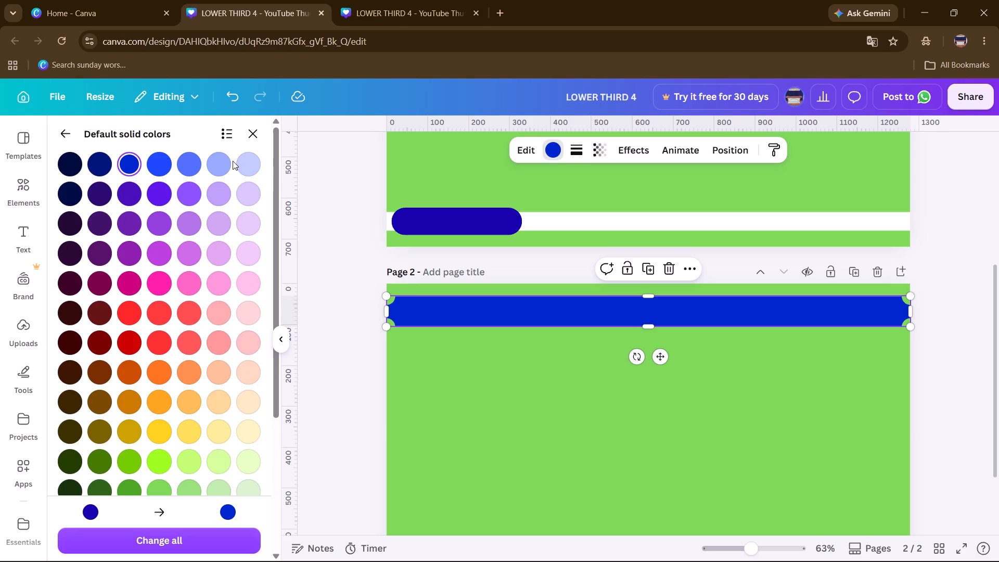
{"action": "left_click", "coordinate": [320, 222]}
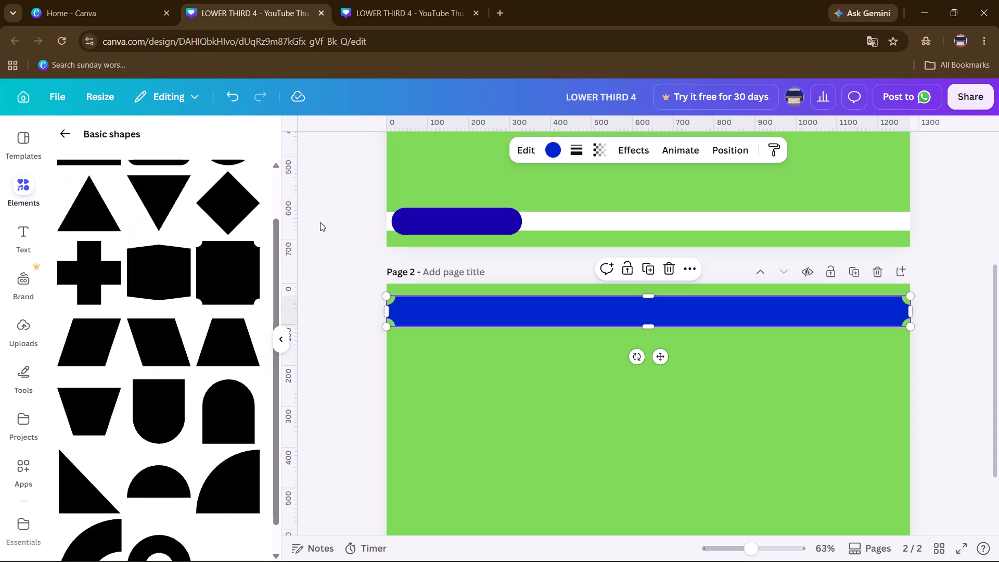
{"action": "left_click", "coordinate": [395, 360]}
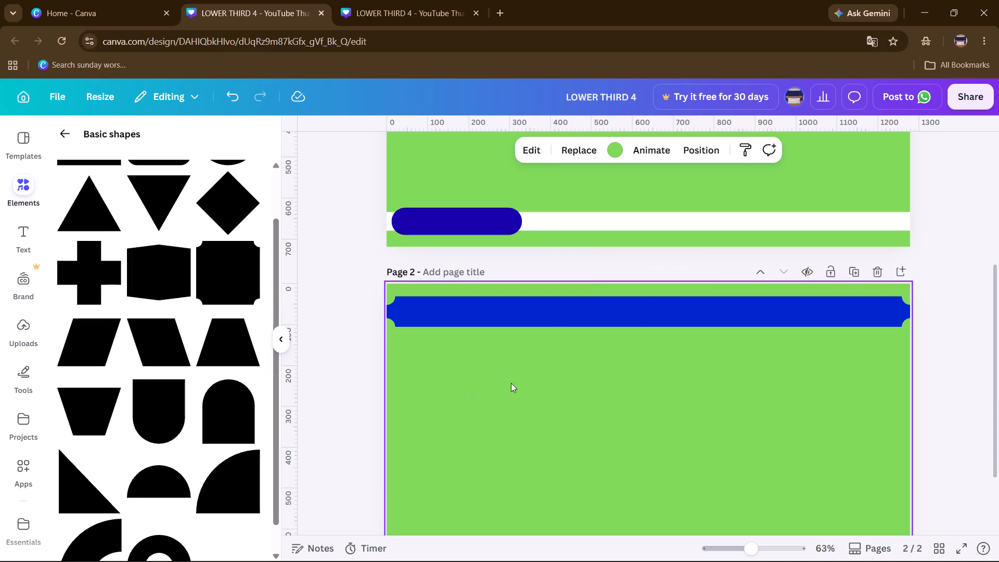
Make the bright blue bar on page 2 slightly thinner from its bottom edge, keeping its width at 1,280.
{"action": "left_click", "coordinate": [575, 321]}
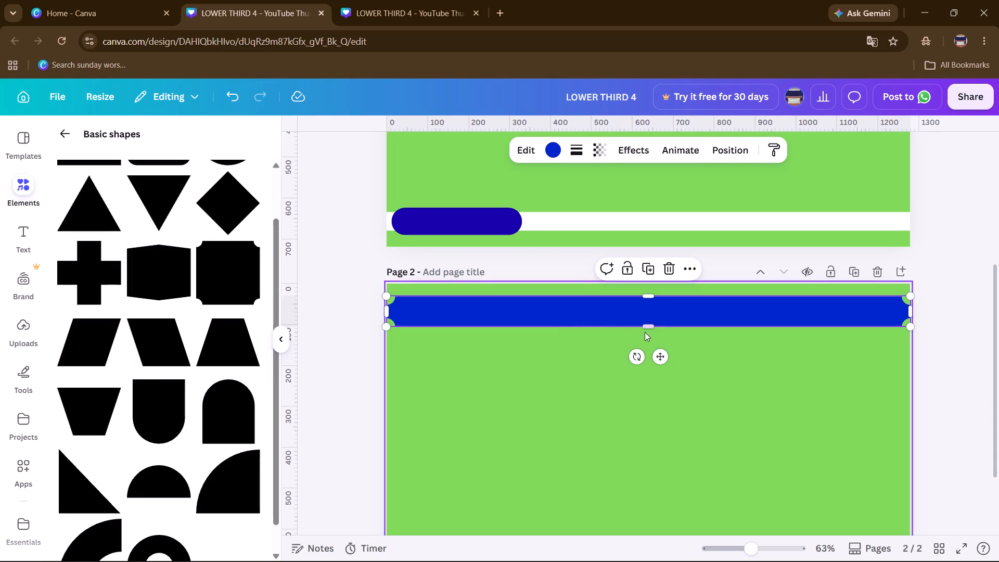
{"action": "left_click_drag", "start_coordinate": [646, 331], "coordinate": [655, 321]}
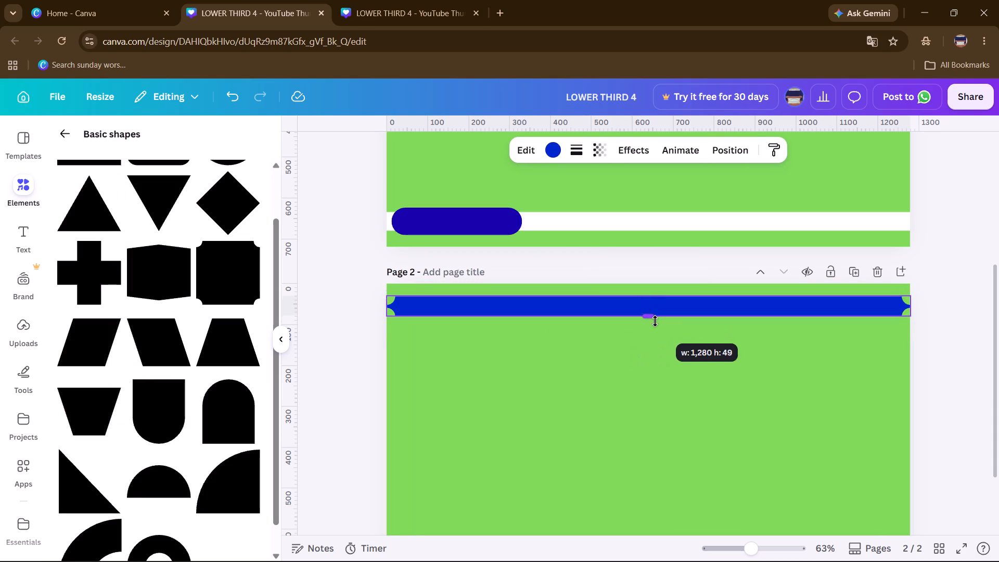
{"action": "left_click_drag", "start_coordinate": [655, 321], "coordinate": [659, 328]}
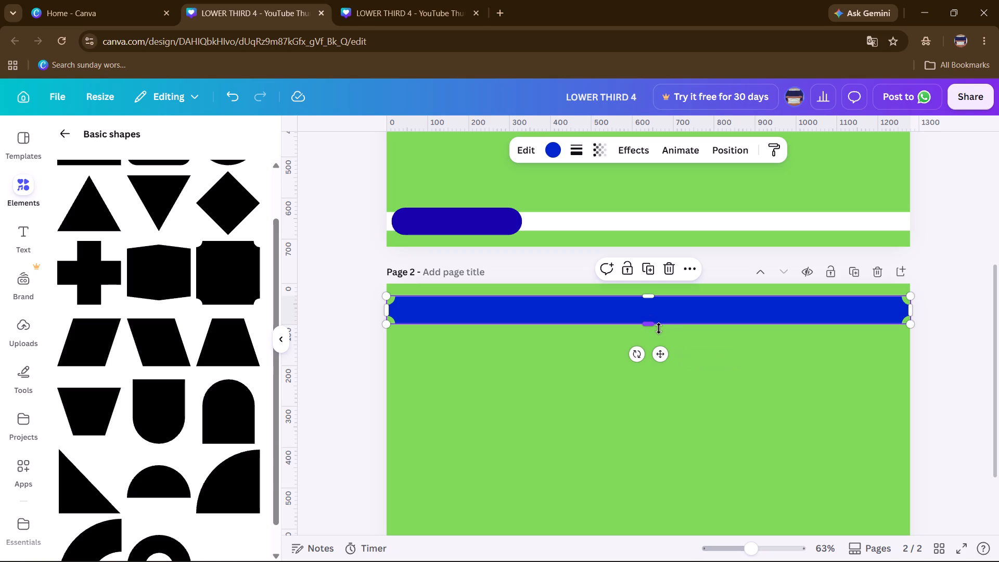
{"action": "left_click", "coordinate": [572, 390]}
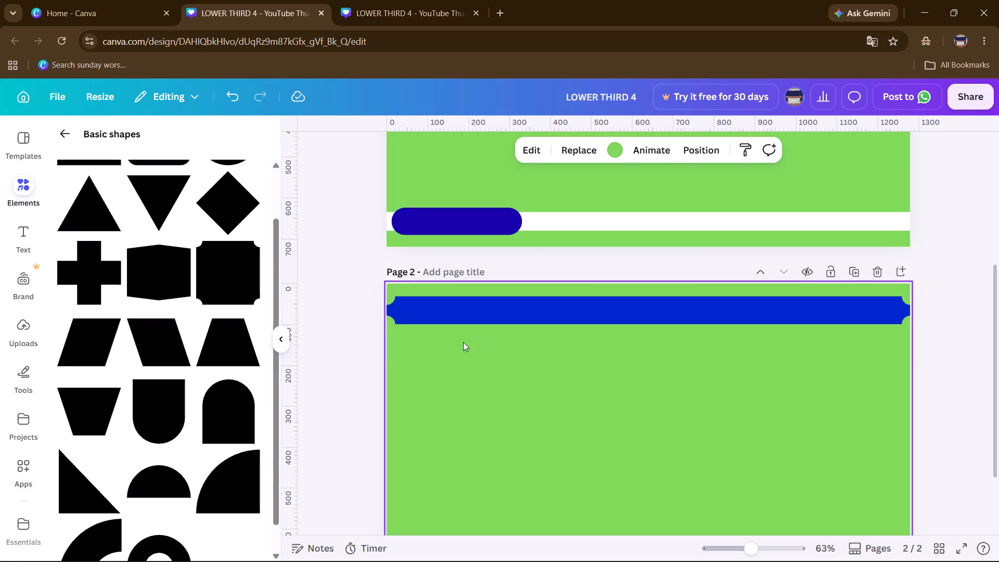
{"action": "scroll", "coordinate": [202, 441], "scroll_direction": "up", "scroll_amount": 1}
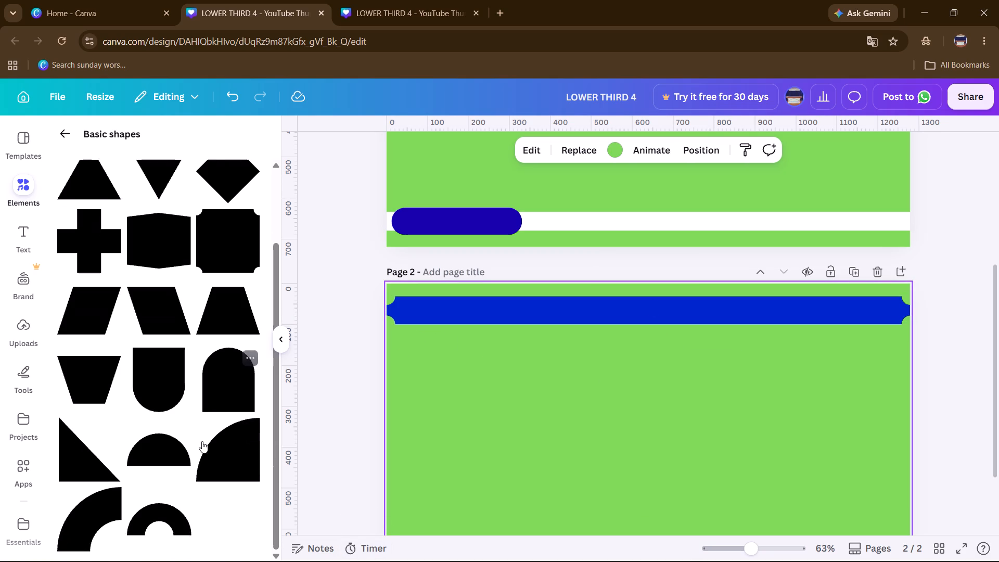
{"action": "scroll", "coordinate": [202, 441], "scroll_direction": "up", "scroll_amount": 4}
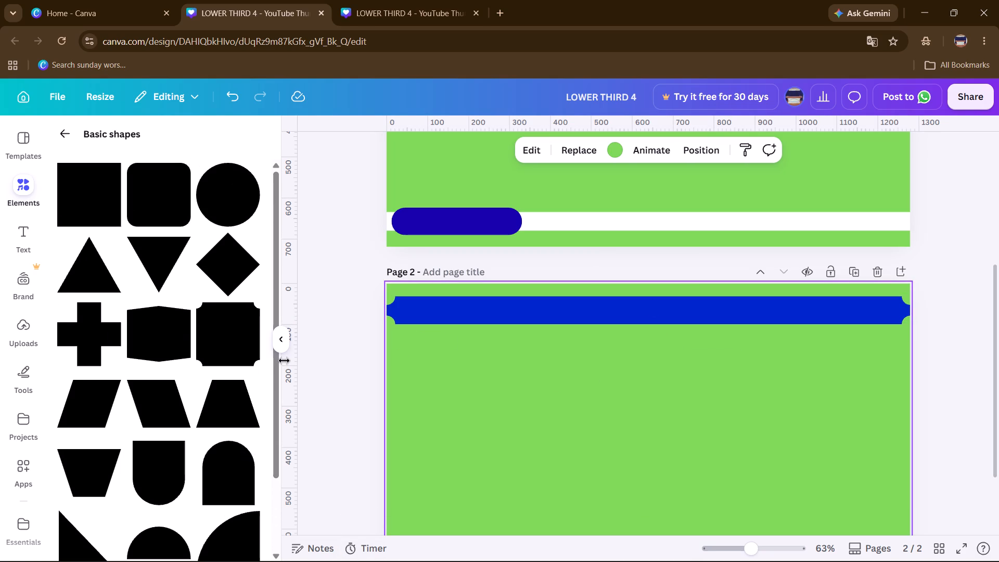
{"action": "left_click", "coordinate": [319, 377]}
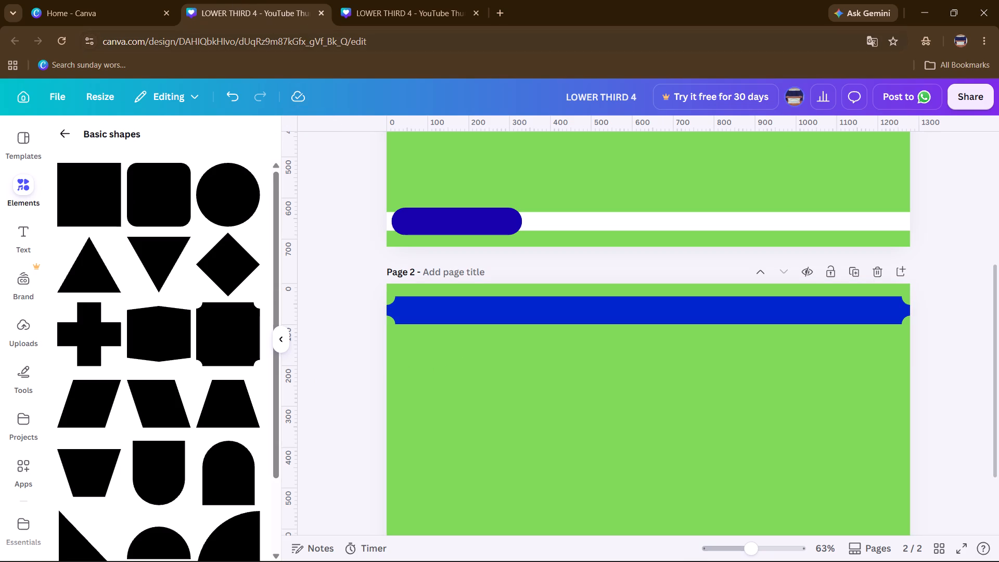
Close the duplicate browser tab of the LOWER THIRD 4 design, keeping the one being edited.
{"action": "left_click", "coordinate": [404, 7]}
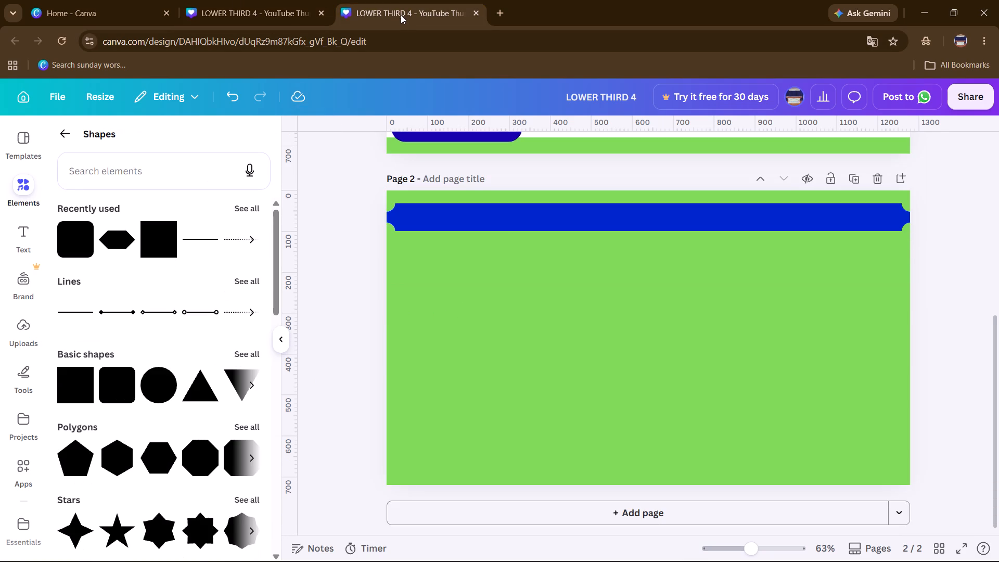
{"action": "left_click", "coordinate": [274, 0]}
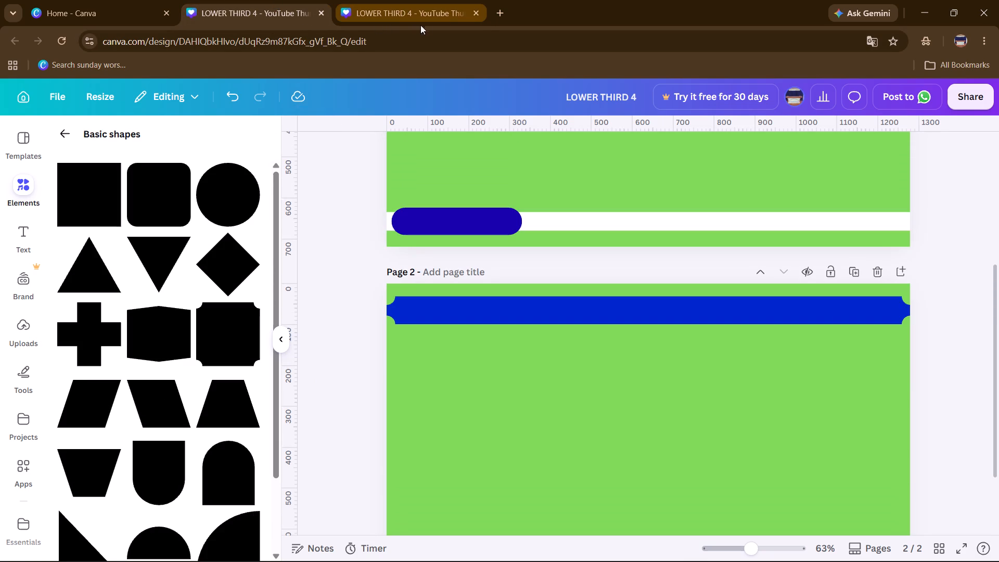
{"action": "left_click", "coordinate": [475, 14]}
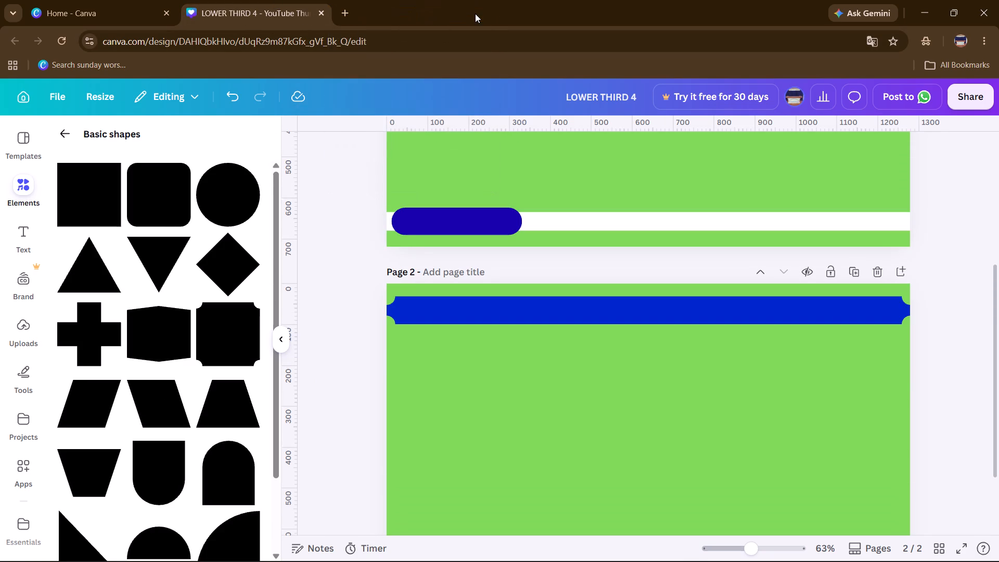
Open the recent Untitled Design from the Canva home page, examine its lower-third layout, and close it again.
{"action": "left_click", "coordinate": [110, 9]}
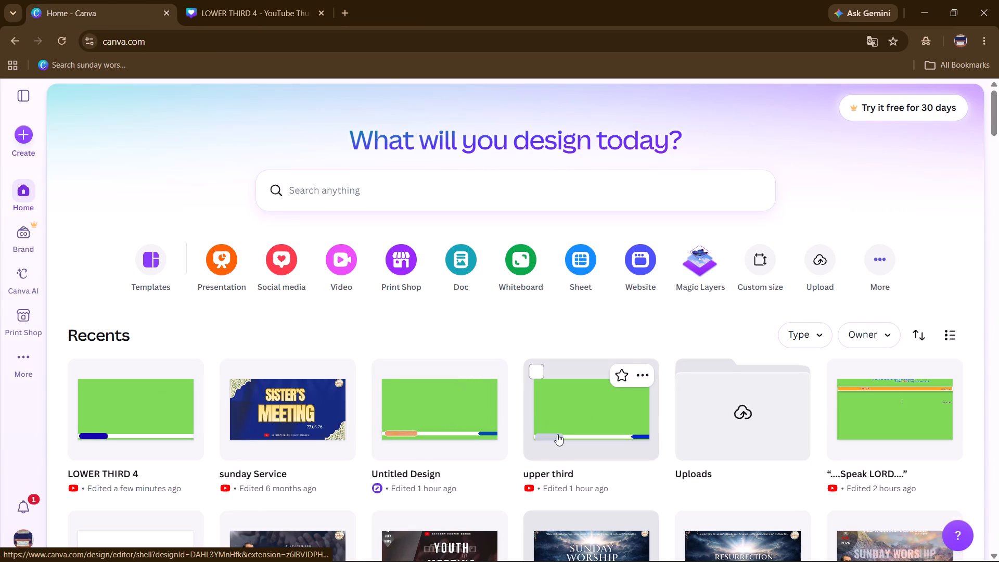
{"action": "scroll", "coordinate": [557, 434], "scroll_direction": "down", "scroll_amount": 3}
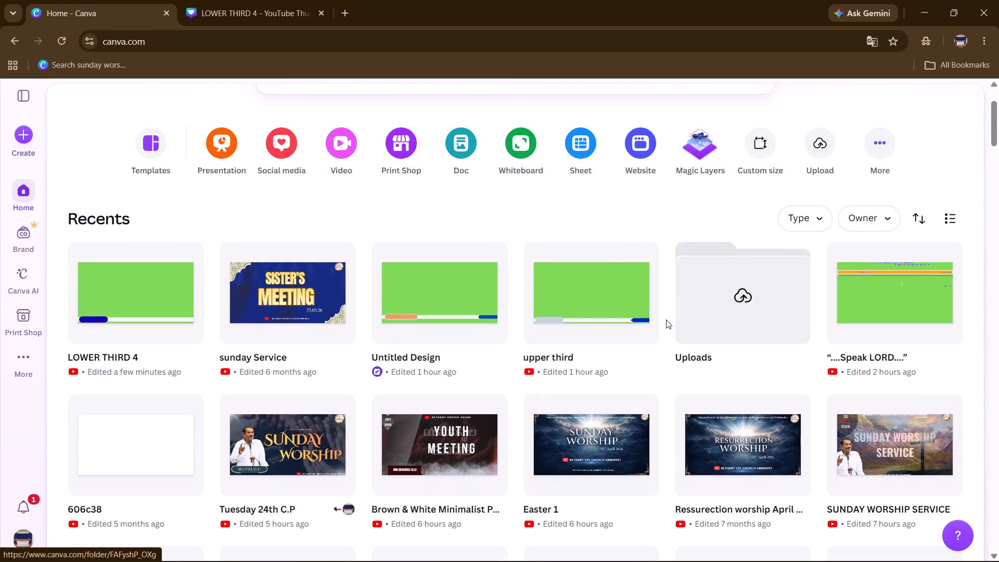
{"action": "left_click", "coordinate": [467, 309]}
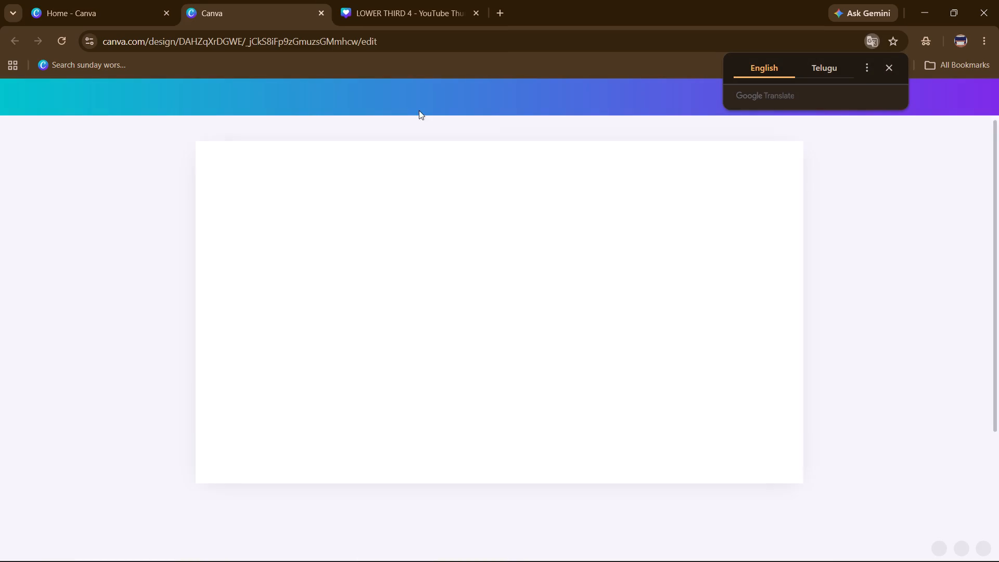
{"action": "scroll", "coordinate": [456, 287], "scroll_direction": "up", "scroll_amount": 8}
{"action": "scroll", "coordinate": [456, 287], "scroll_direction": "down", "scroll_amount": 6}
{"action": "scroll", "coordinate": [456, 287], "scroll_direction": "up", "scroll_amount": 6}
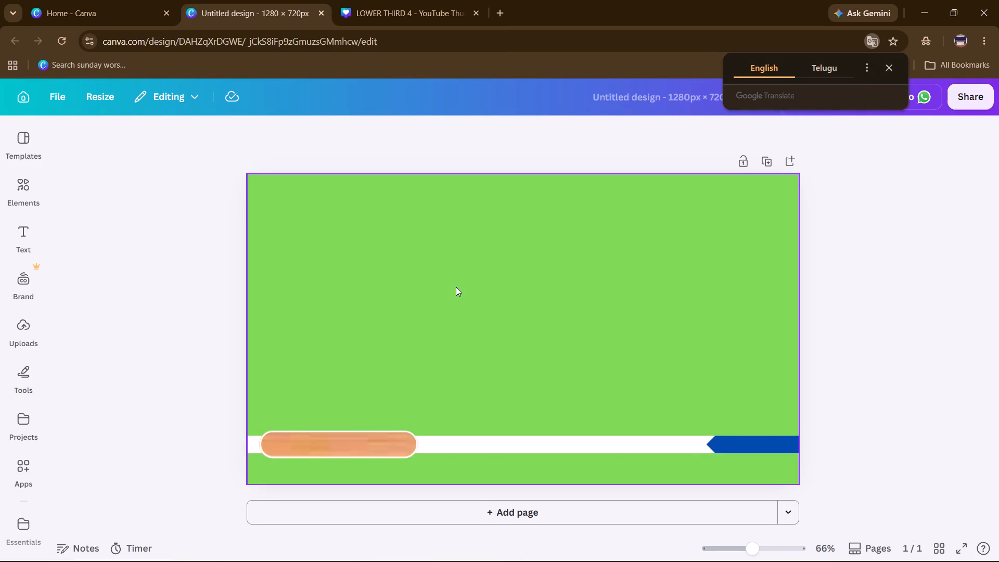
{"action": "left_click", "coordinate": [324, 14]}
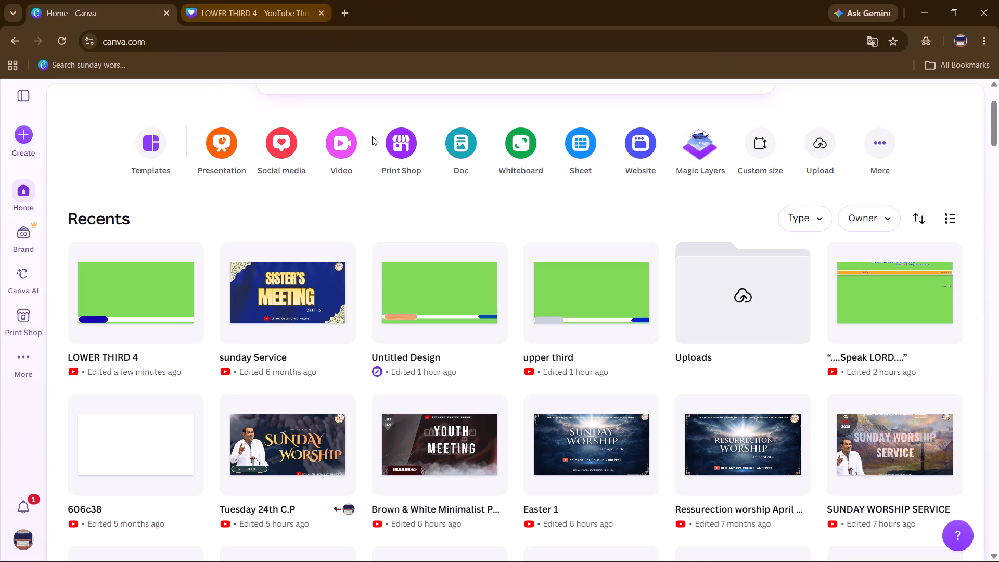
Open the recent “....Speak LORD....” design from the Canva home page, examine both its pages, and close it again.
{"action": "scroll", "coordinate": [874, 349], "scroll_direction": "right", "scroll_amount": 1}
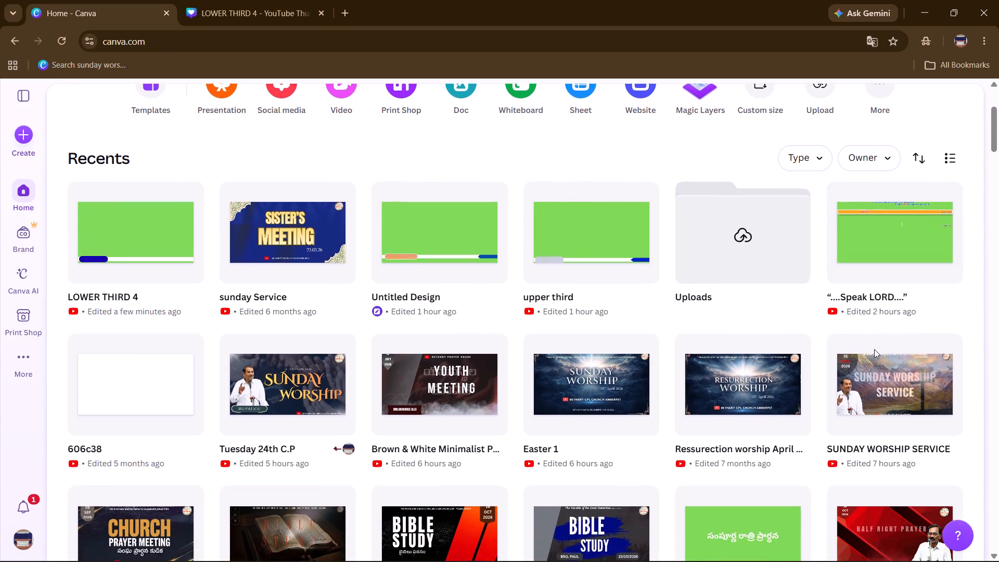
{"action": "scroll", "coordinate": [874, 349], "scroll_direction": "right", "scroll_amount": 1}
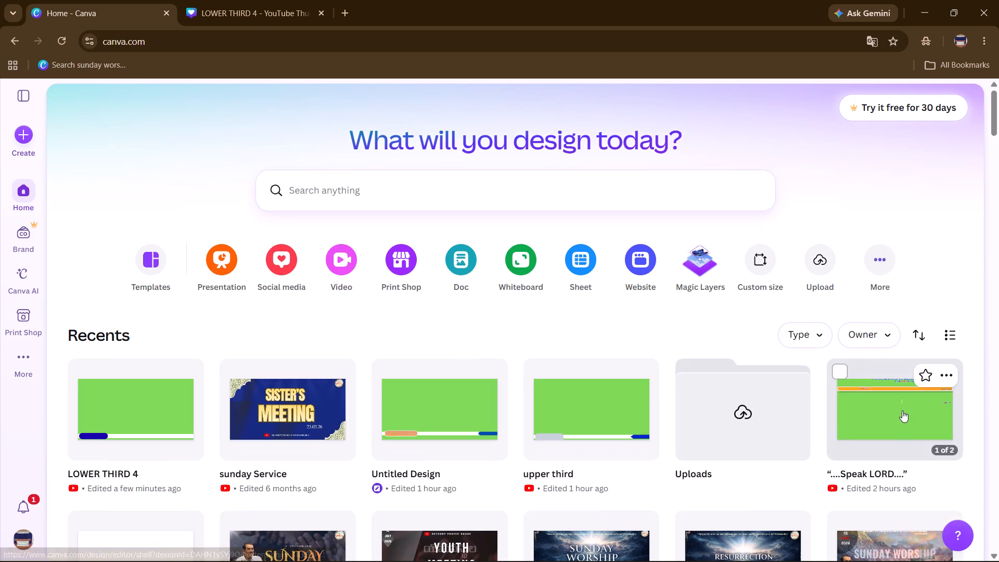
{"action": "left_click", "coordinate": [901, 409]}
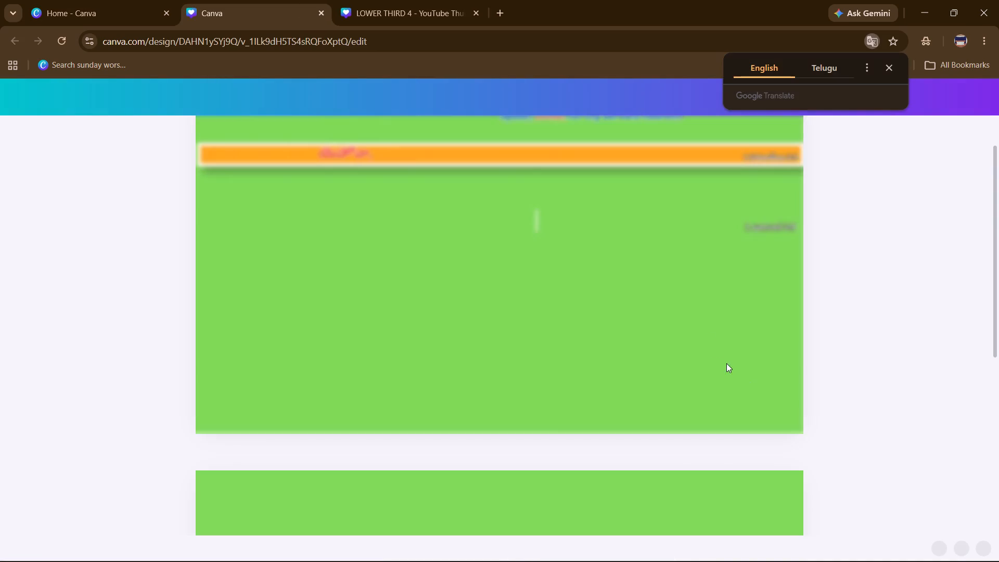
{"action": "scroll", "coordinate": [625, 308], "scroll_direction": "down", "scroll_amount": 6}
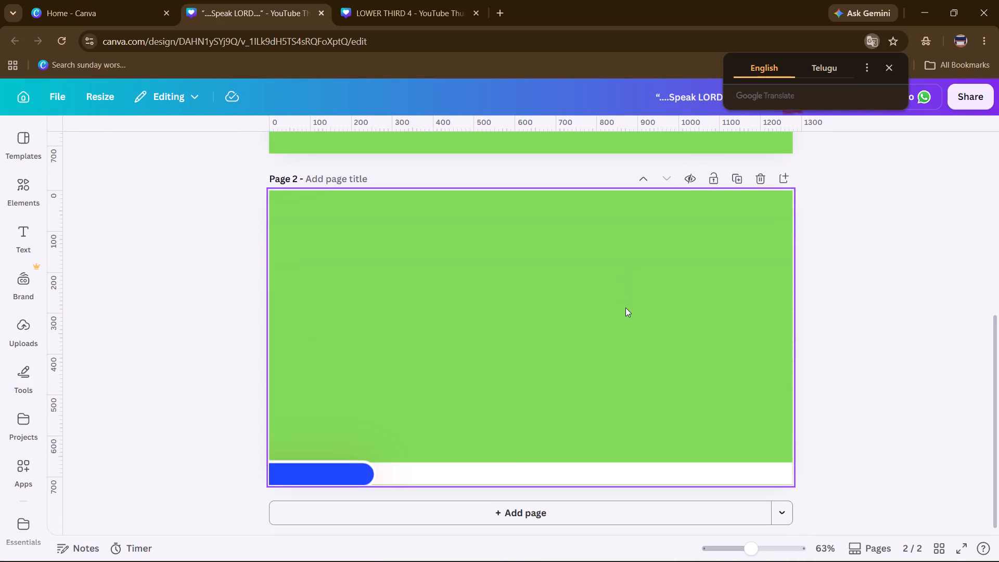
{"action": "scroll", "coordinate": [625, 308], "scroll_direction": "down", "scroll_amount": 2}
{"action": "scroll", "coordinate": [621, 321], "scroll_direction": "up", "scroll_amount": 9}
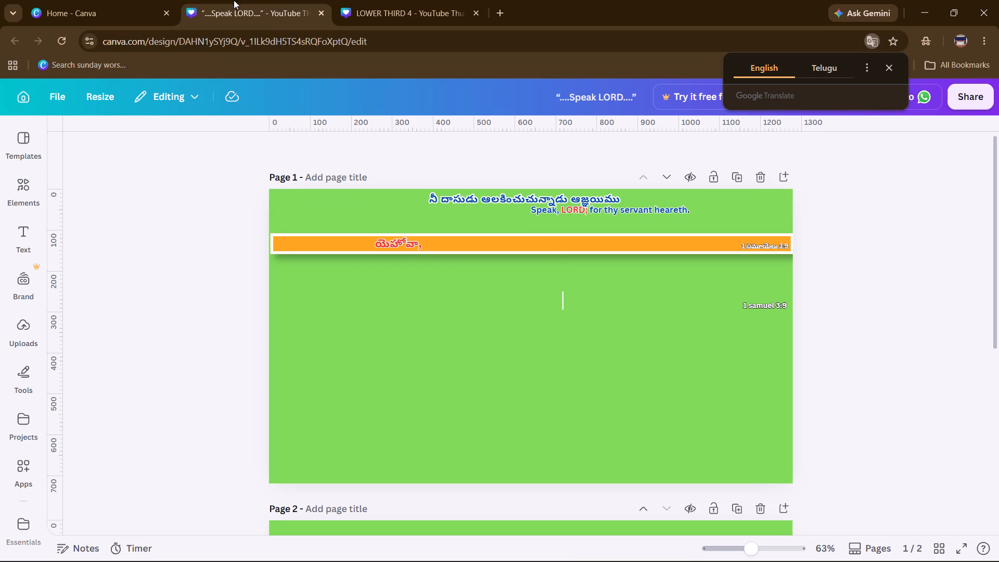
{"action": "left_click", "coordinate": [321, 9]}
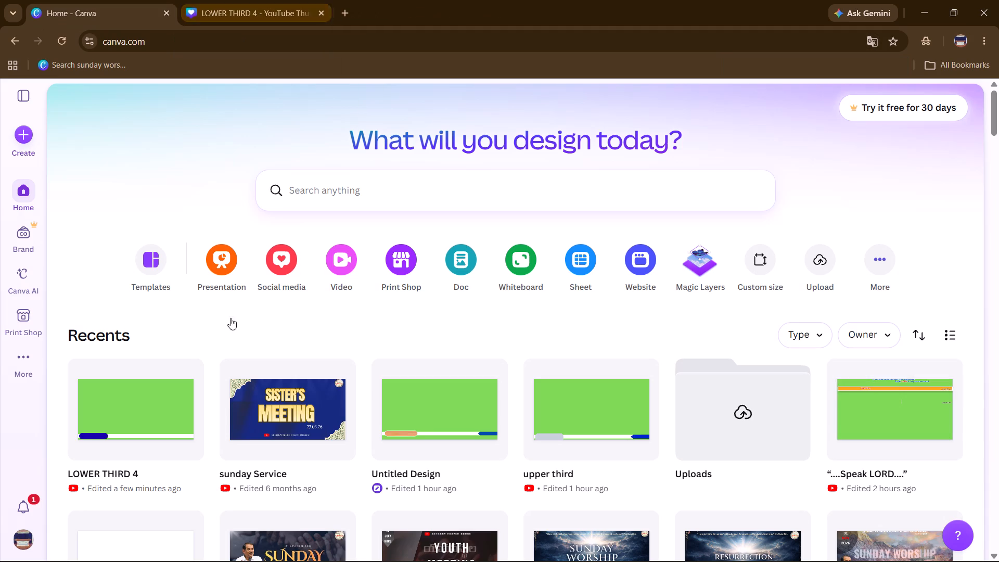
Open the older “...Speak, LORD...” design with the wooden bar, examine its verse layout, and close it again.
{"action": "scroll", "coordinate": [246, 437], "scroll_direction": "down", "scroll_amount": 6}
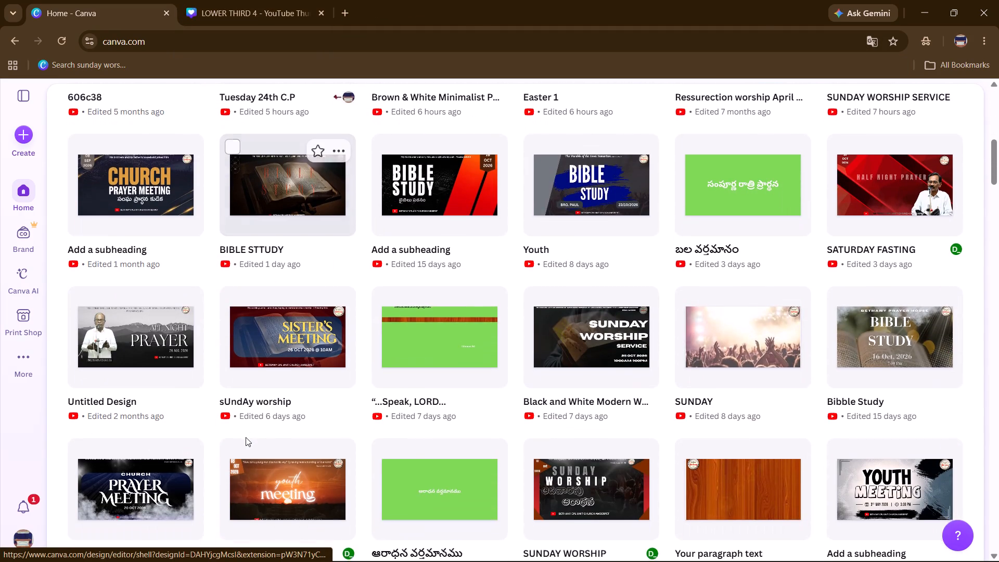
{"action": "scroll", "coordinate": [246, 437], "scroll_direction": "down", "scroll_amount": 3}
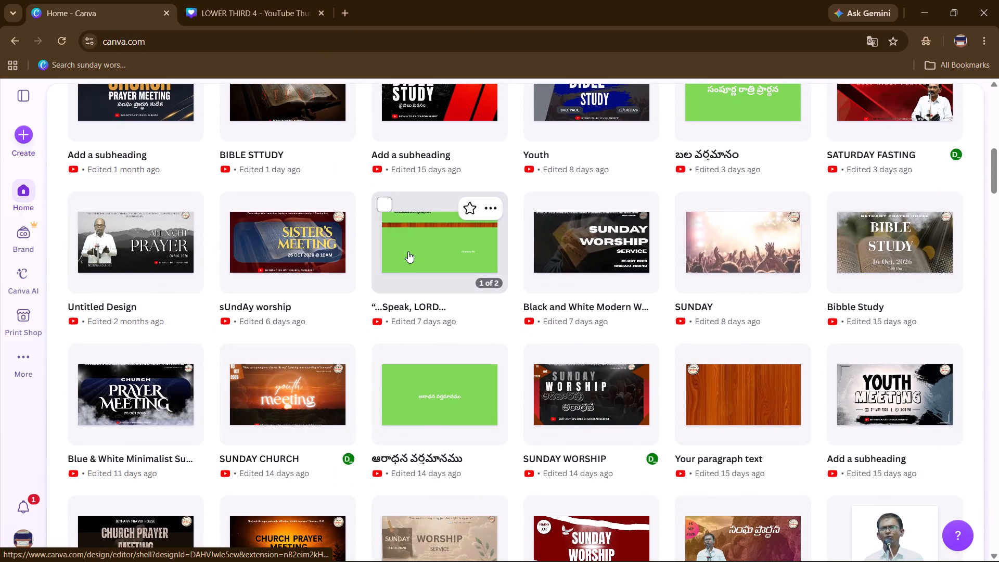
{"action": "left_click", "coordinate": [408, 251]}
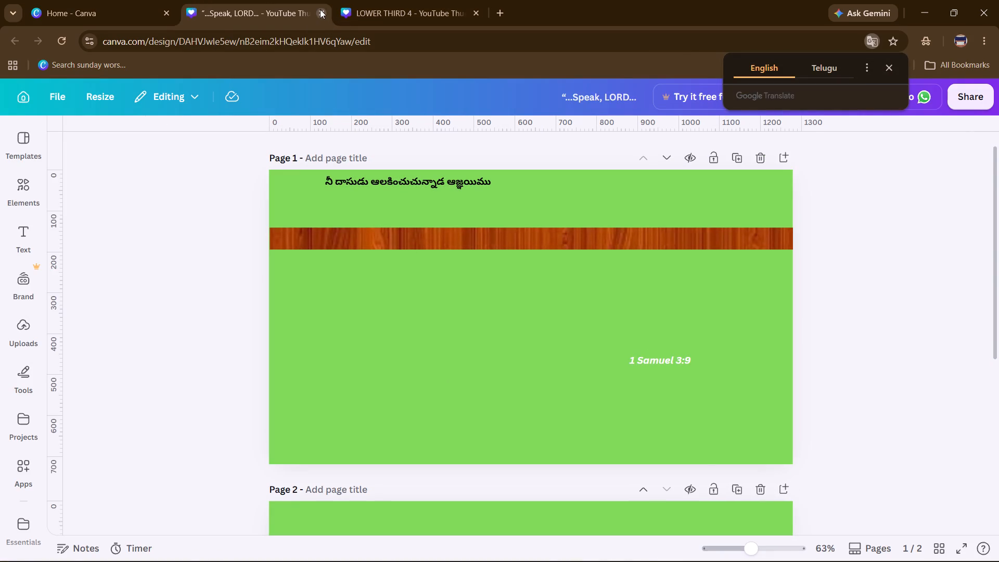
{"action": "left_click", "coordinate": [319, 8]}
Look through the older recent designs for other green-screen verse graphics, ending back at the start of the list.
{"action": "scroll", "coordinate": [336, 396], "scroll_direction": "down", "scroll_amount": 1}
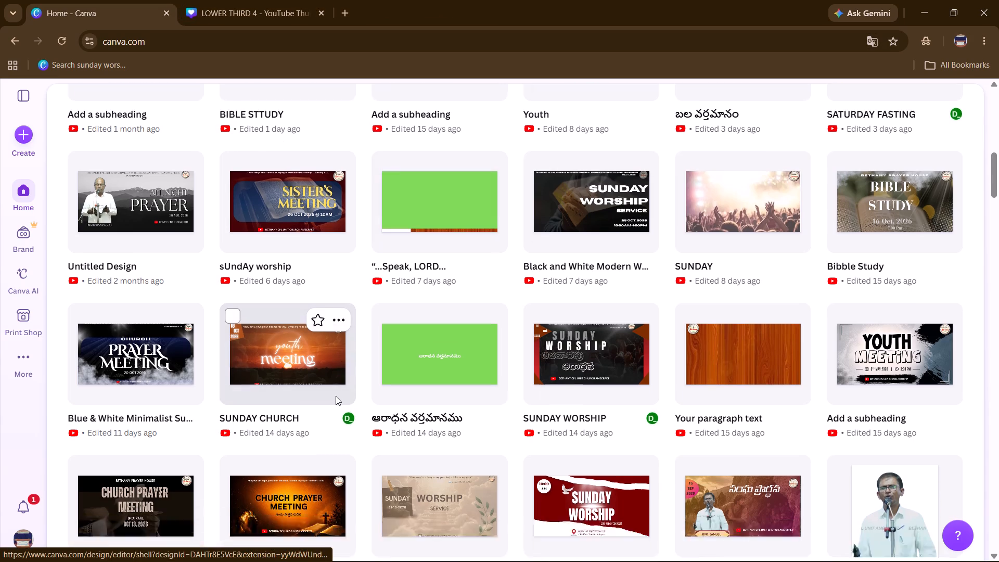
{"action": "scroll", "coordinate": [336, 396], "scroll_direction": "down", "scroll_amount": 9}
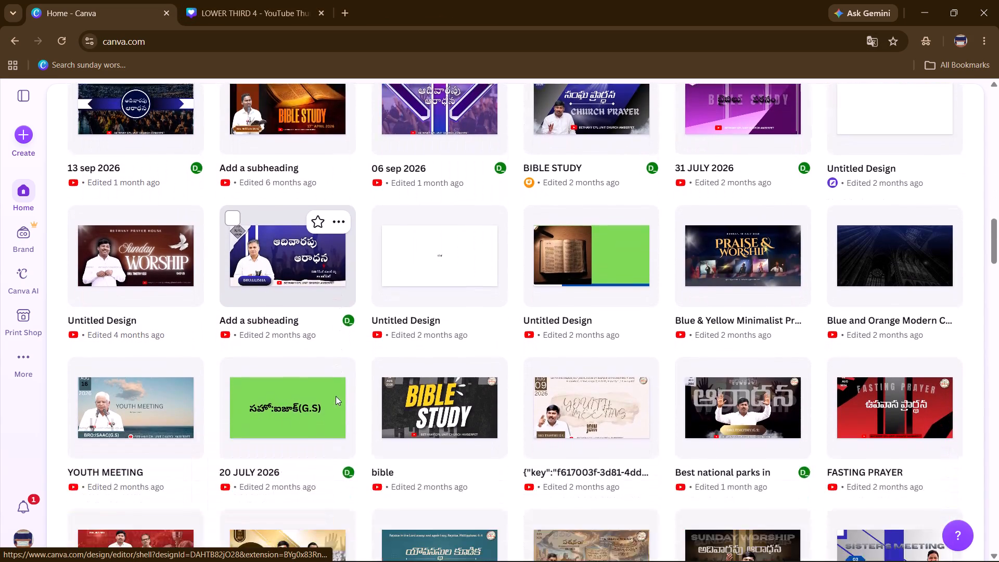
{"action": "scroll", "coordinate": [336, 396], "scroll_direction": "down", "scroll_amount": 5}
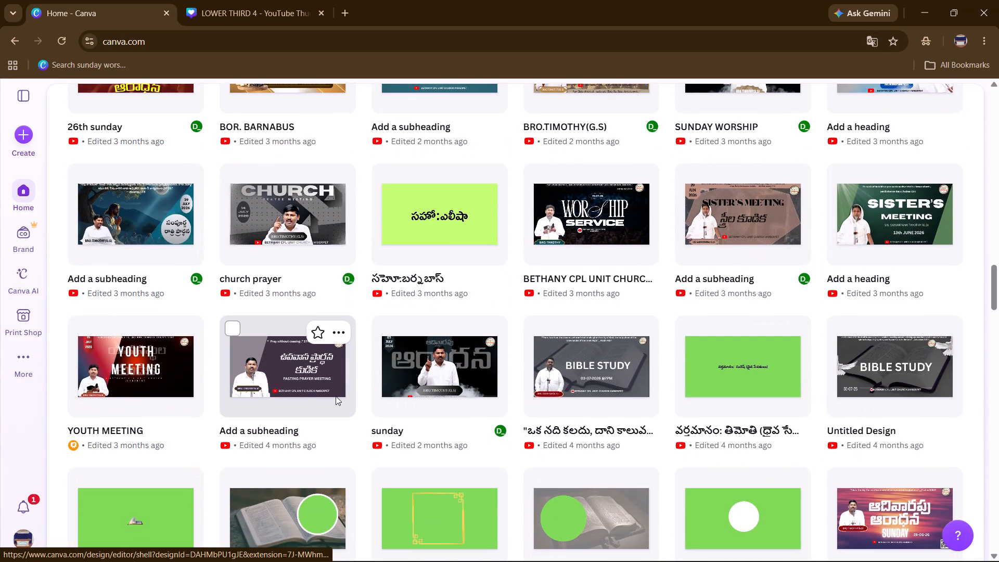
{"action": "scroll", "coordinate": [336, 396], "scroll_direction": "down", "scroll_amount": 3}
{"action": "scroll", "coordinate": [336, 396], "scroll_direction": "up", "scroll_amount": 10}
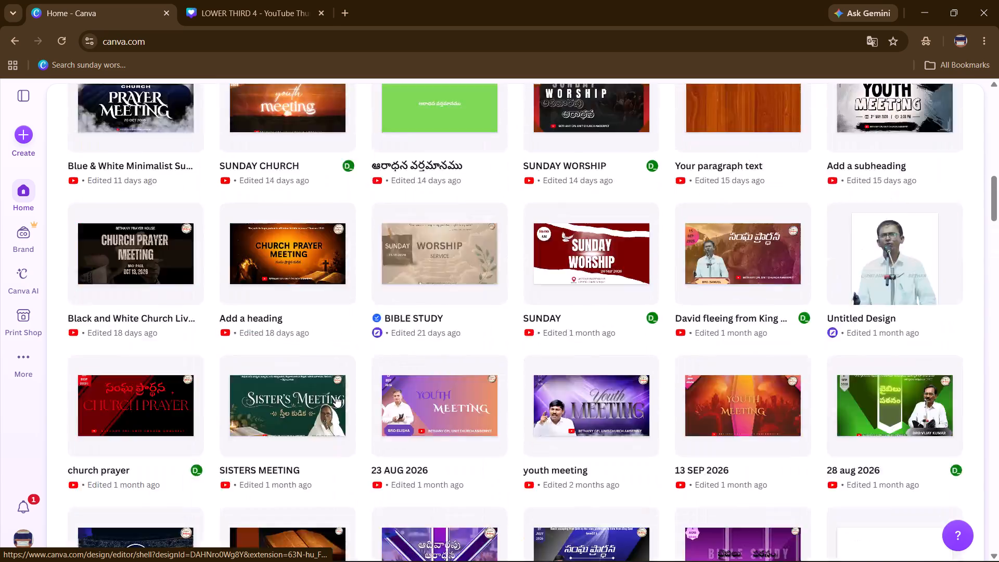
{"action": "scroll", "coordinate": [336, 396], "scroll_direction": "up", "scroll_amount": 10}
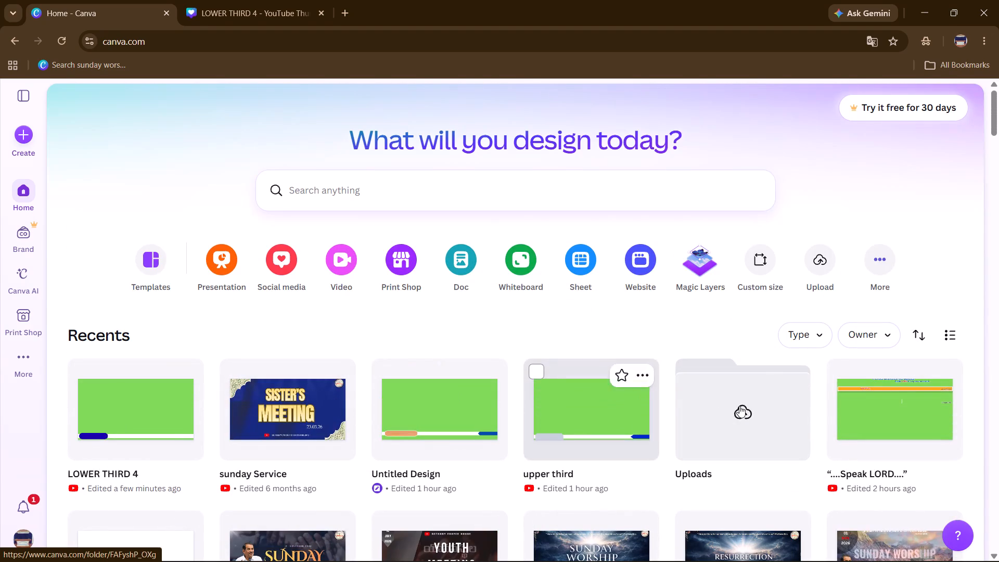
Reopen the “....Speak LORD....” design and move the blue Telugu verse line on page 1 below the orange bar.
{"action": "left_click", "coordinate": [826, 404]}
{"action": "left_click", "coordinate": [861, 407]}
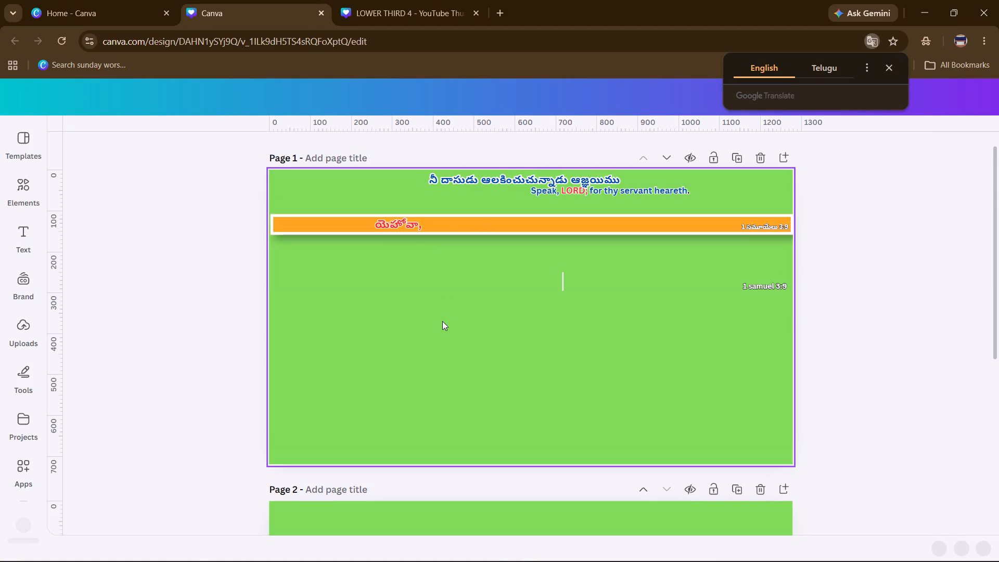
{"action": "left_click_drag", "start_coordinate": [491, 180], "coordinate": [484, 247]}
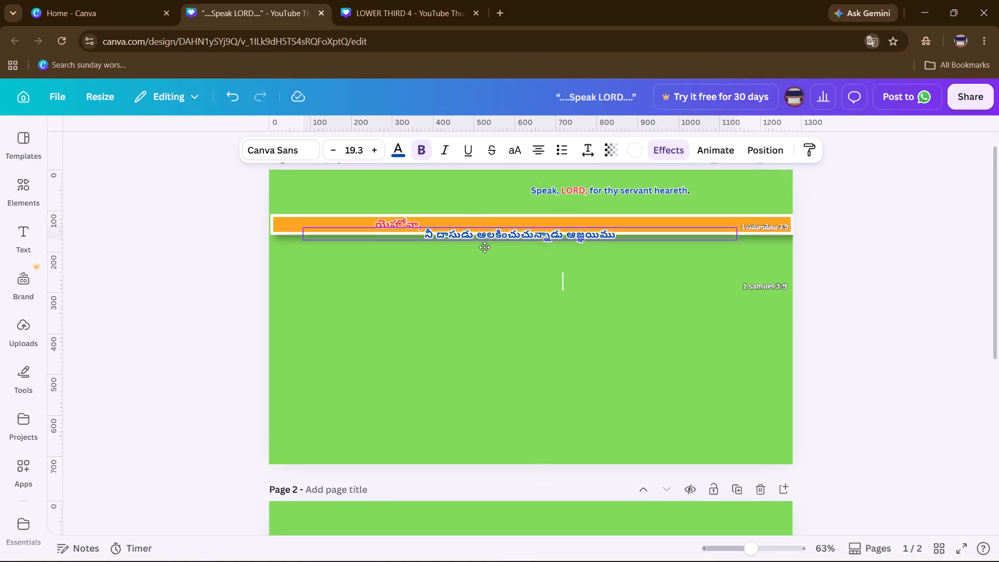
{"action": "left_click_drag", "start_coordinate": [484, 247], "coordinate": [480, 275]}
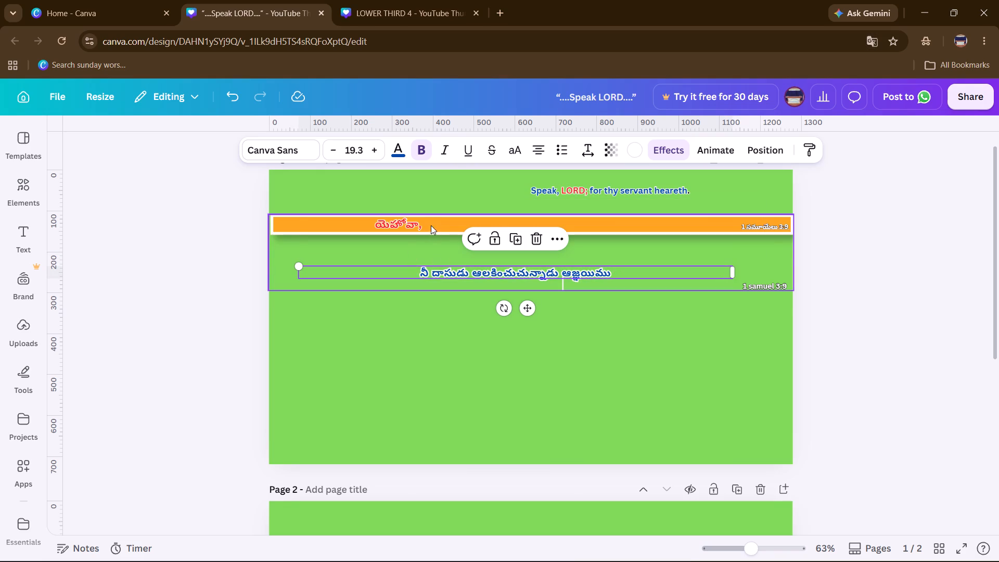
Copy the red word యెహోవా, from the orange bar and insert it, followed by a space, before the blue Telugu verse line.
{"action": "left_click_drag", "start_coordinate": [429, 222], "coordinate": [432, 234]}
{"action": "left_click", "coordinate": [432, 234]}
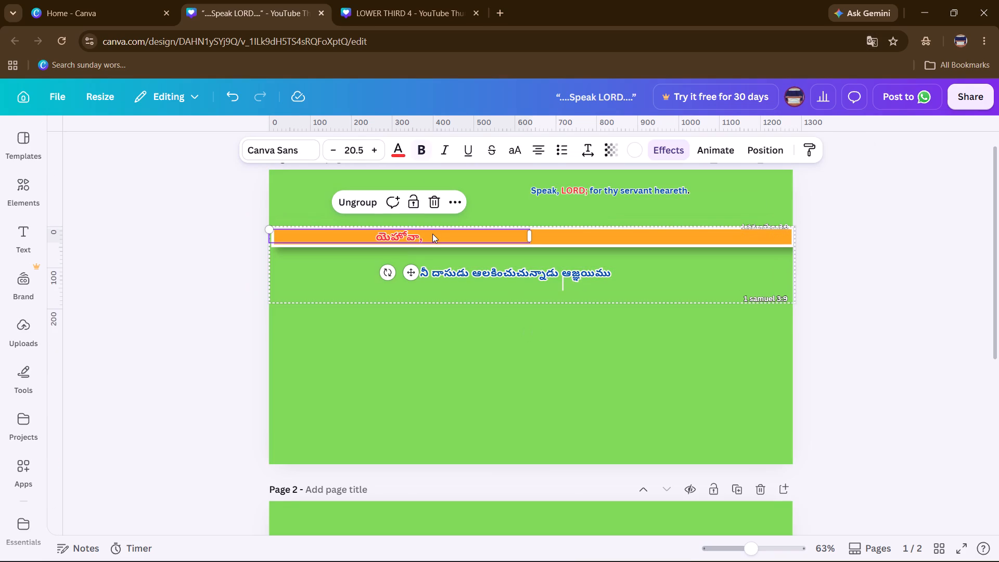
{"action": "left_click_drag", "start_coordinate": [432, 233], "coordinate": [439, 238]}
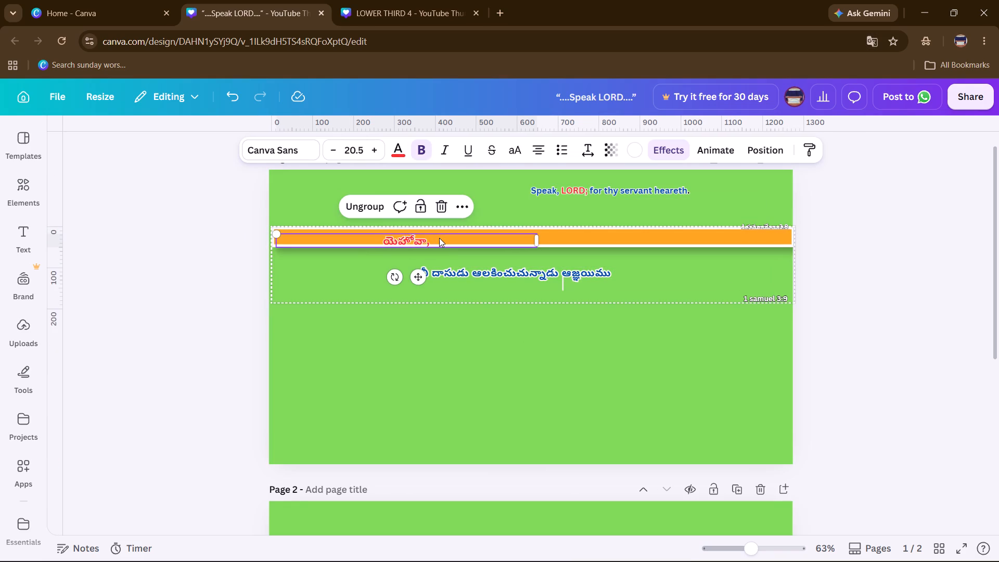
{"action": "left_click", "coordinate": [439, 238]}
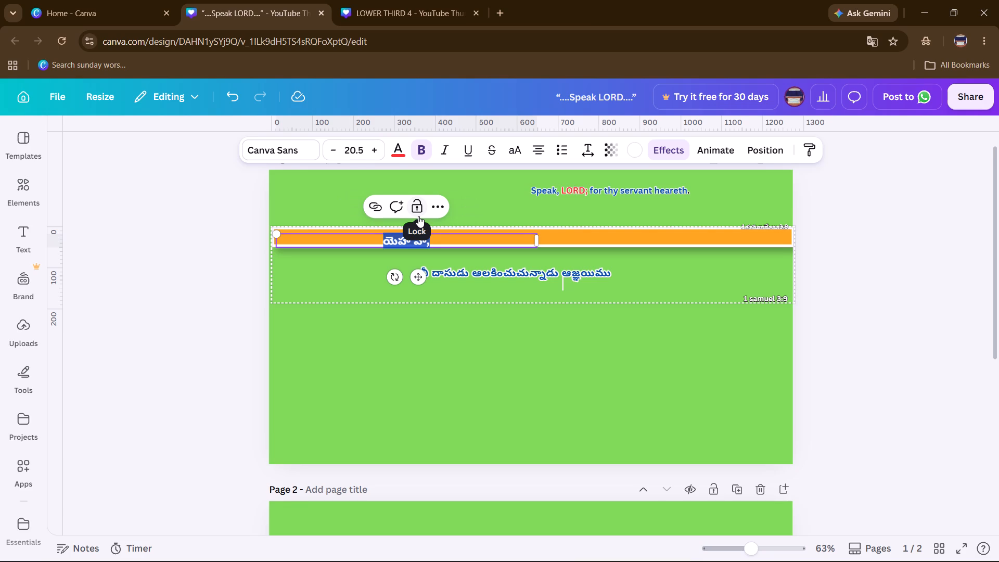
{"action": "key", "text": "ctrl+c"}
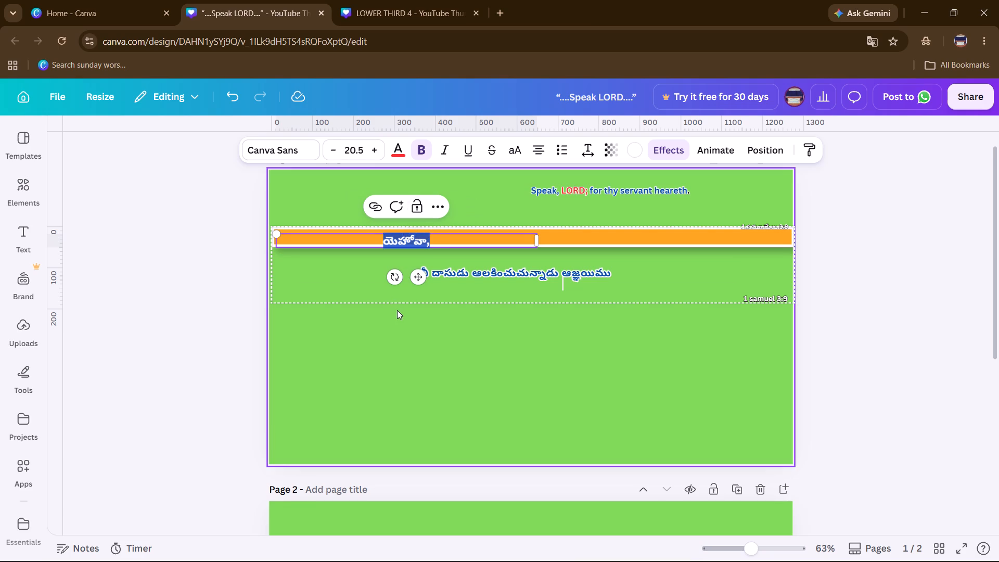
{"action": "left_click", "coordinate": [397, 310]}
{"action": "left_click", "coordinate": [452, 278]}
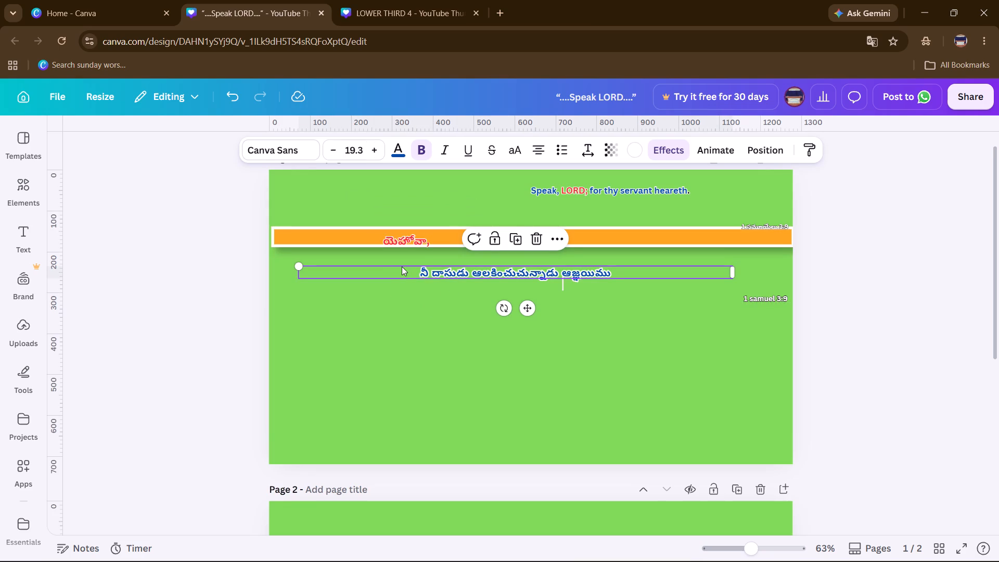
{"action": "left_click", "coordinate": [403, 266]}
{"action": "left_click", "coordinate": [403, 266]}
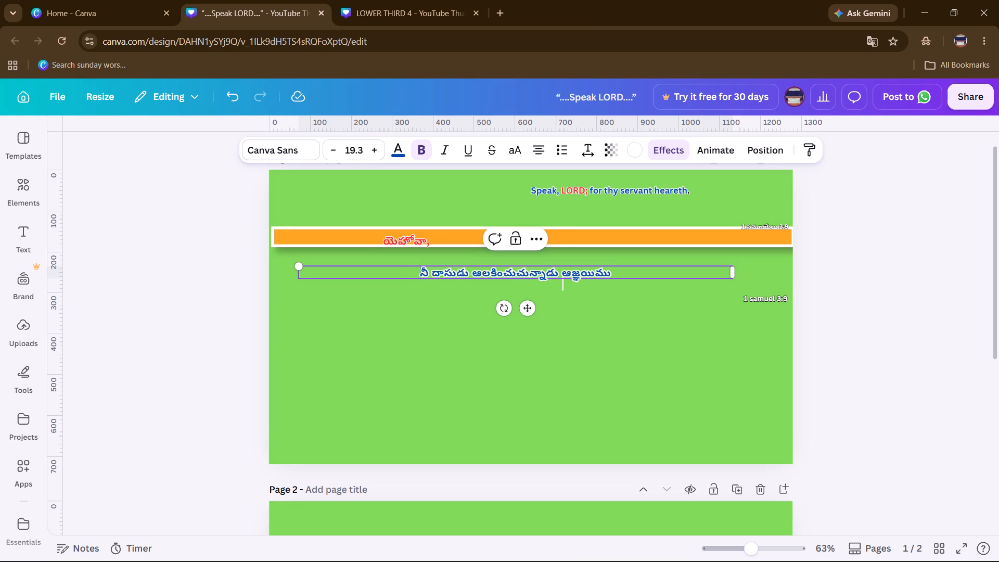
{"action": "key", "text": "ctrl+v"}
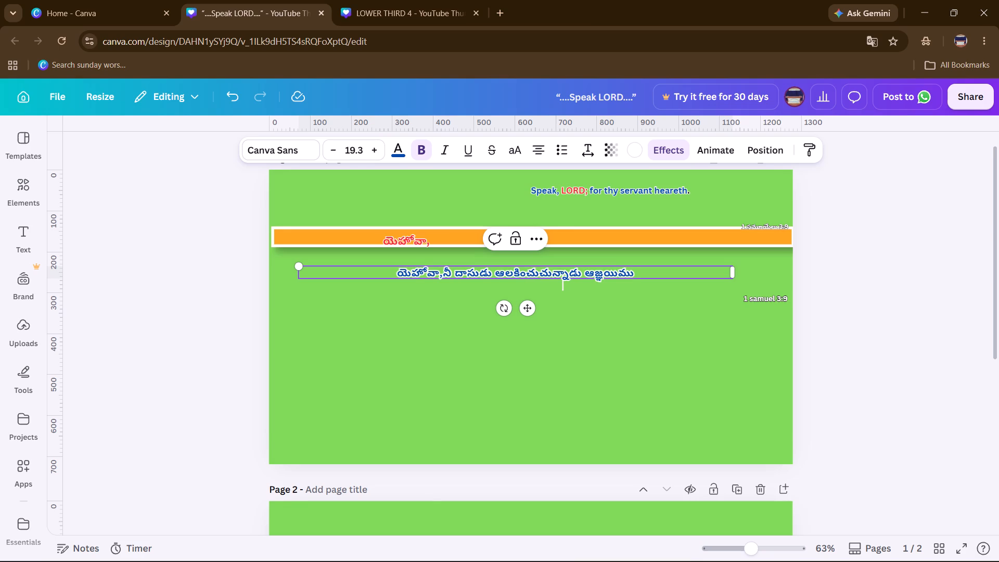
{"action": "key", "text": "space"}
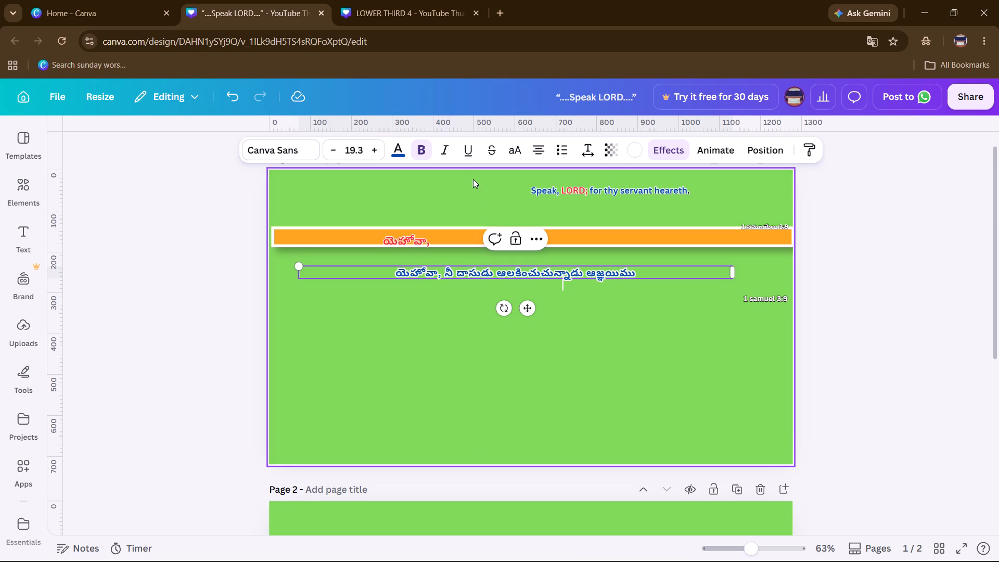
{"action": "left_click", "coordinate": [230, 286]}
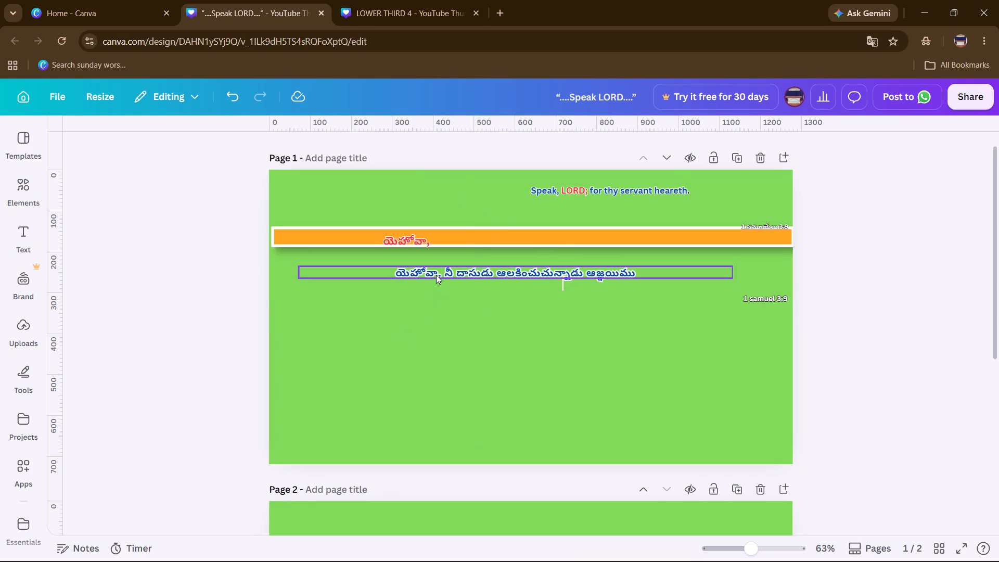
Recolour the word యెహోవా, at the start of the Telugu verse line red, using the design's existing text red.
{"action": "left_click", "coordinate": [436, 274]}
{"action": "left_click_drag", "start_coordinate": [438, 273], "coordinate": [416, 278]}
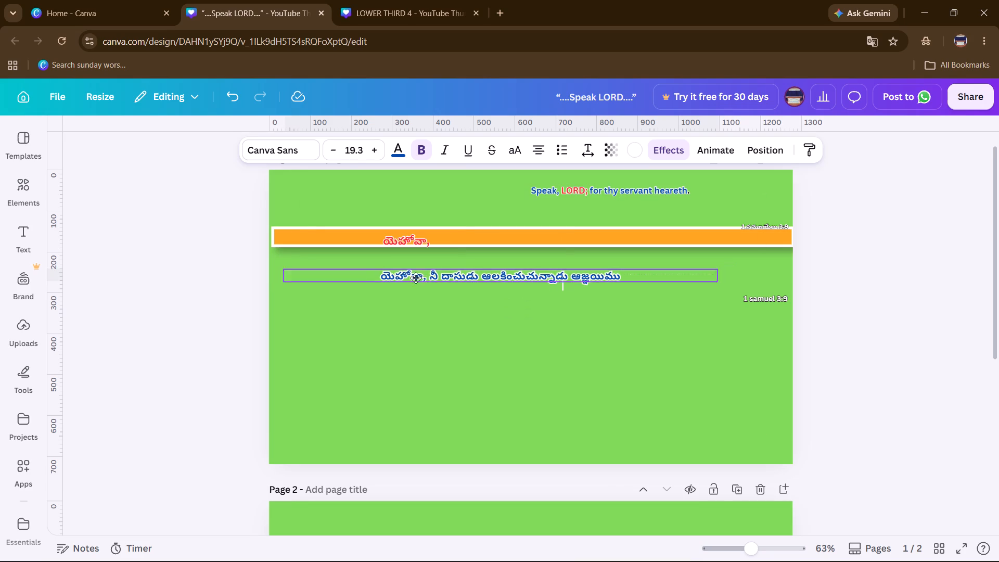
{"action": "left_click_drag", "start_coordinate": [416, 278], "coordinate": [421, 284]}
{"action": "left_click", "coordinate": [425, 286]}
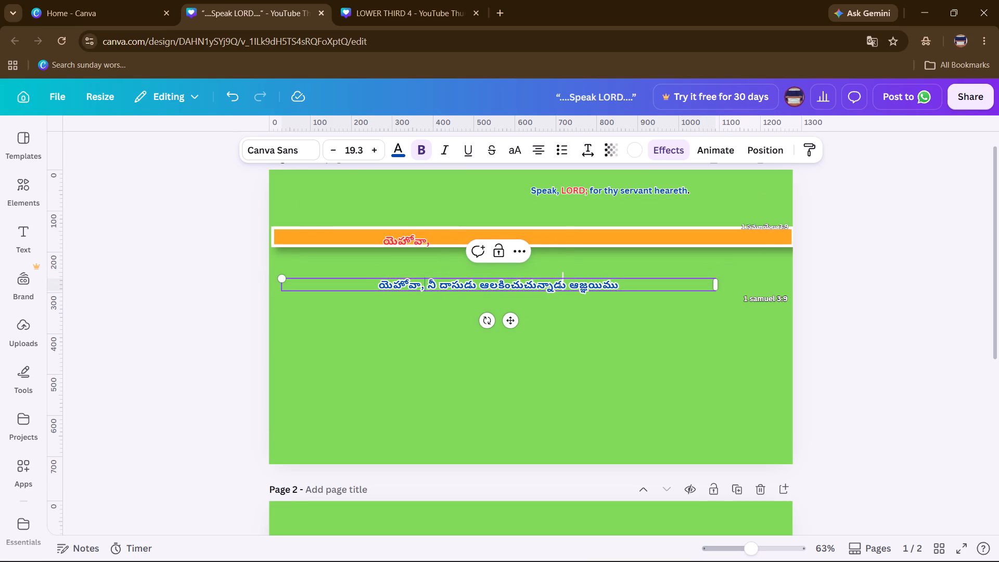
{"action": "left_click_drag", "start_coordinate": [425, 286], "coordinate": [361, 285]}
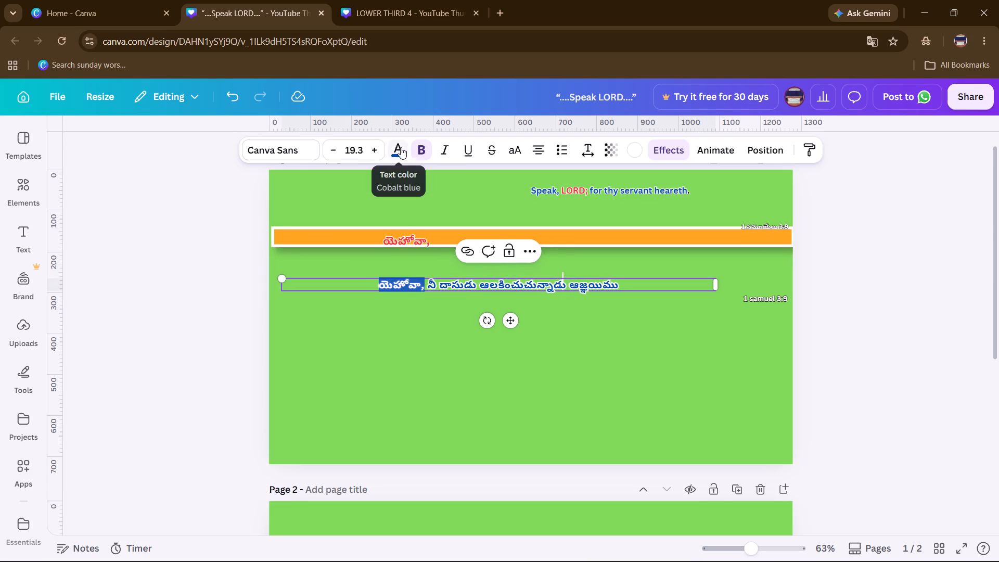
{"action": "left_click", "coordinate": [401, 147]}
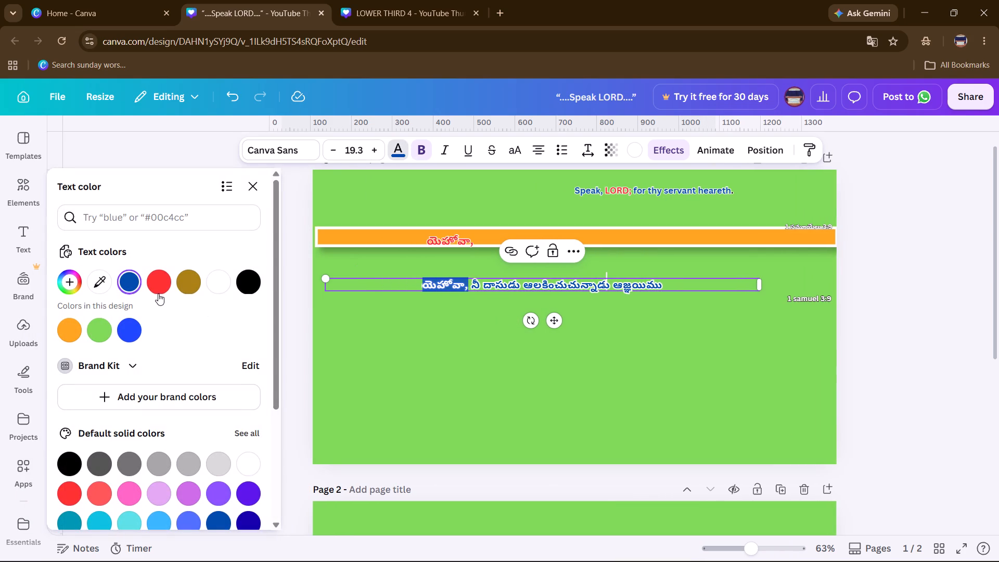
{"action": "left_click", "coordinate": [158, 293]}
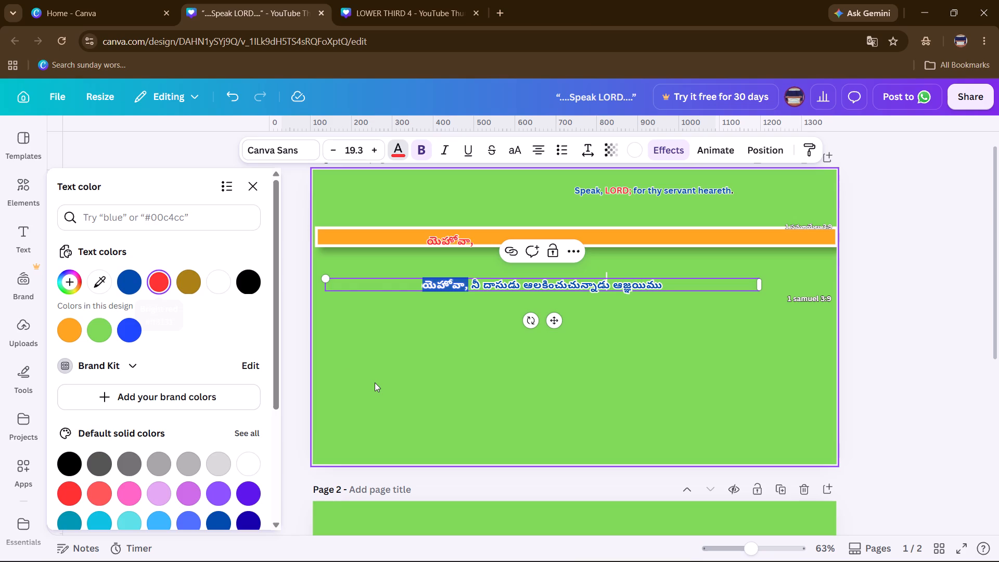
{"action": "left_click", "coordinate": [375, 382]}
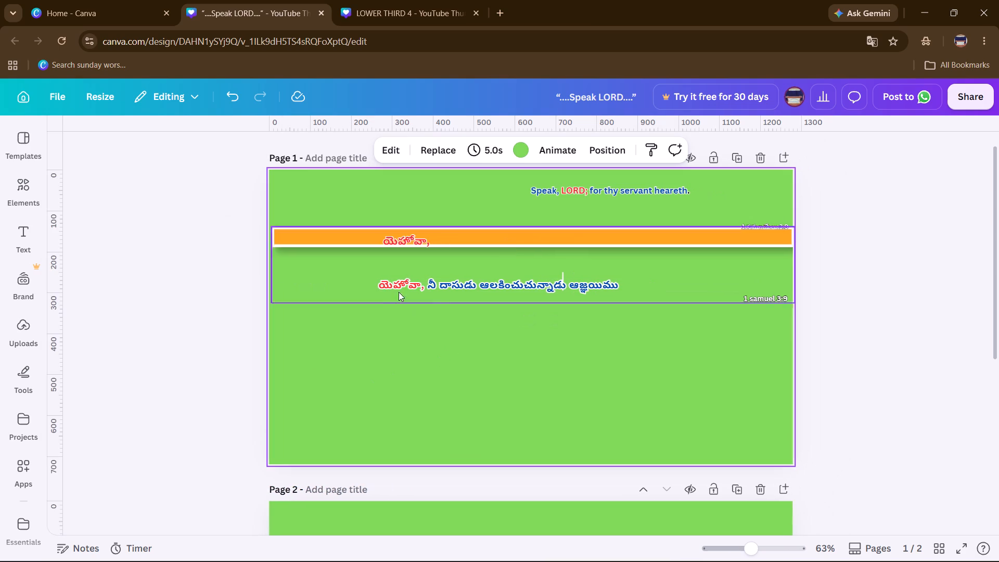
Shift the Telugu verse line slightly lower and copy its complete text, including the red first word.
{"action": "left_click_drag", "start_coordinate": [368, 284], "coordinate": [373, 295]}
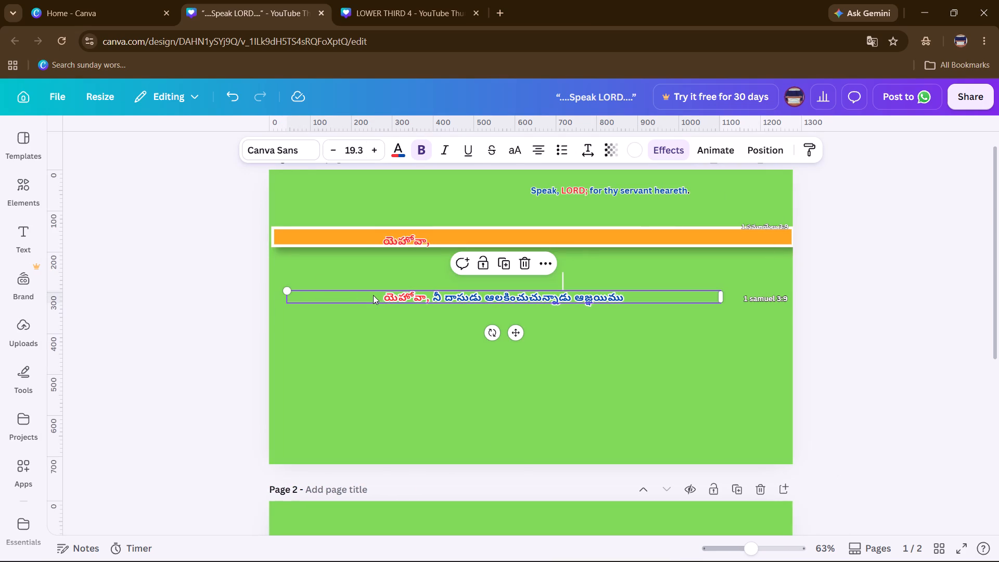
{"action": "double_click", "coordinate": [373, 295]}
{"action": "double_click", "coordinate": [373, 295]}
{"action": "triple_click", "coordinate": [373, 295]}
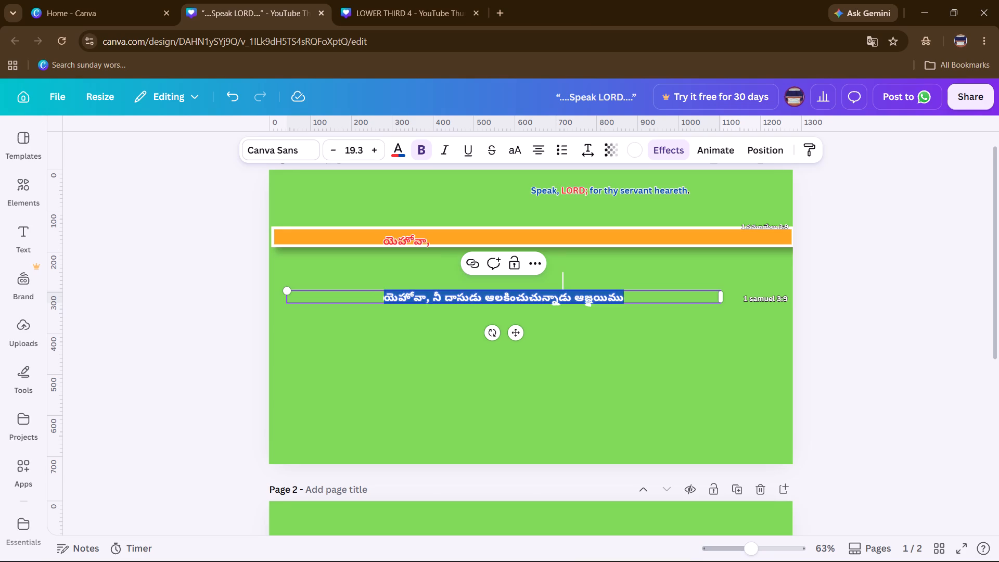
{"action": "key", "text": "ctrl+c"}
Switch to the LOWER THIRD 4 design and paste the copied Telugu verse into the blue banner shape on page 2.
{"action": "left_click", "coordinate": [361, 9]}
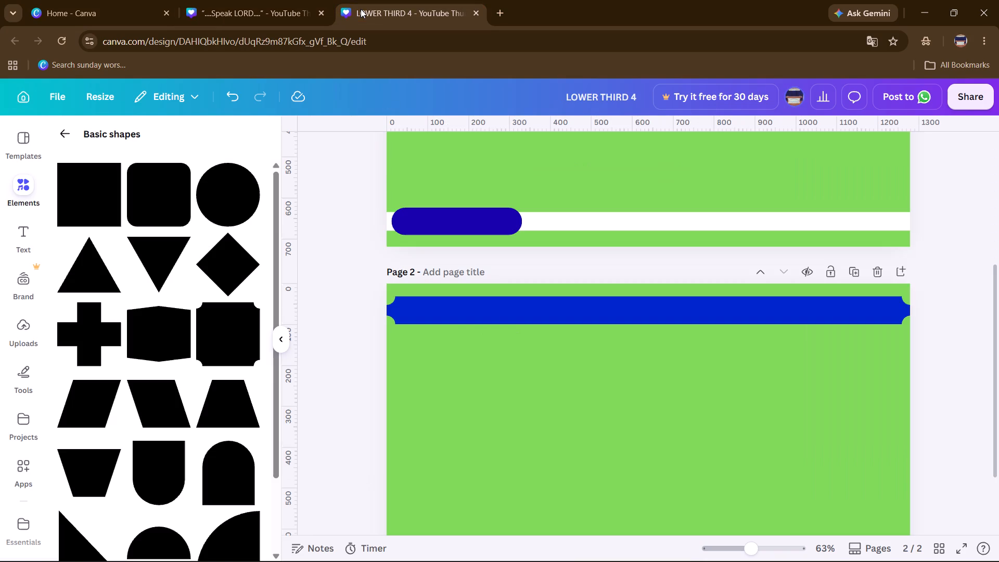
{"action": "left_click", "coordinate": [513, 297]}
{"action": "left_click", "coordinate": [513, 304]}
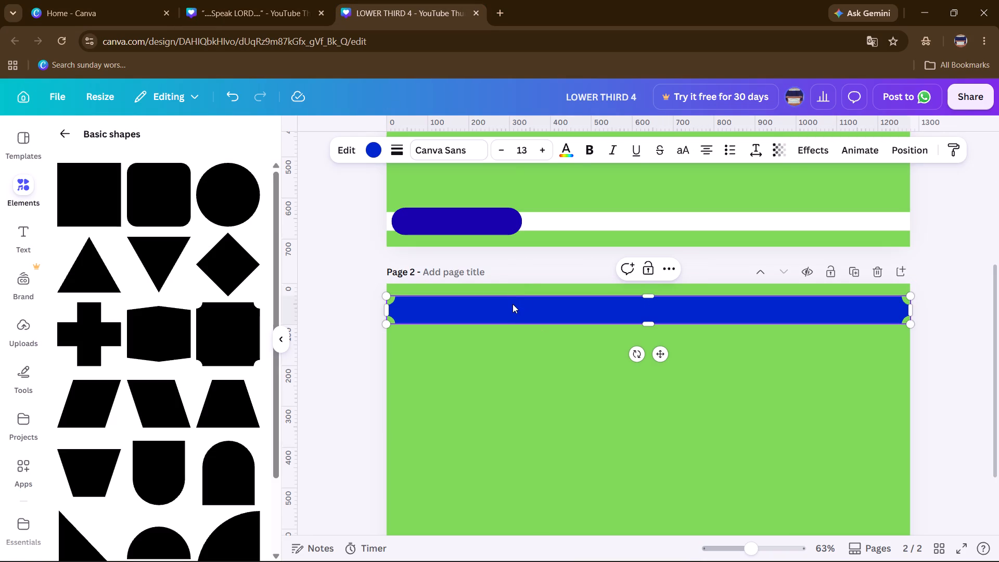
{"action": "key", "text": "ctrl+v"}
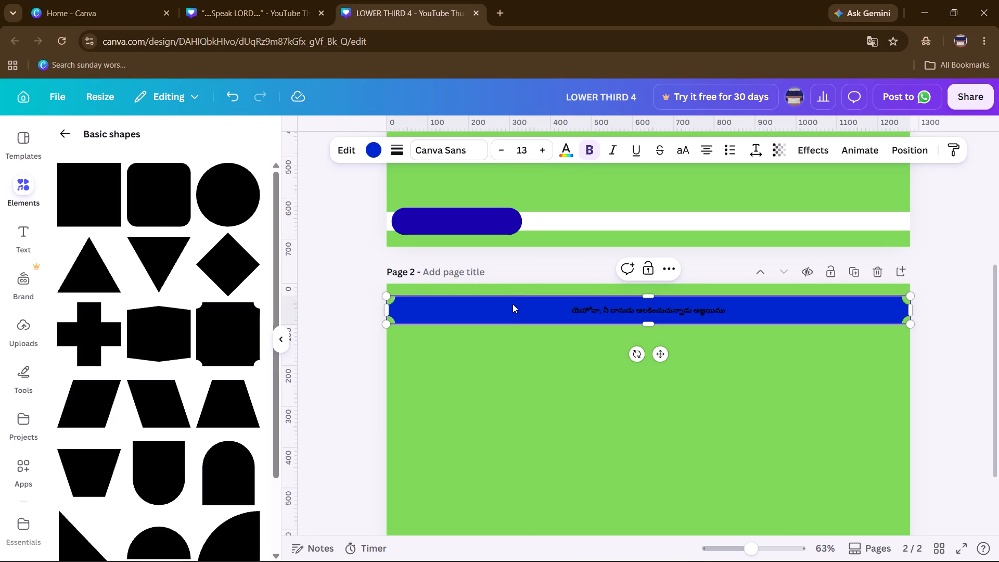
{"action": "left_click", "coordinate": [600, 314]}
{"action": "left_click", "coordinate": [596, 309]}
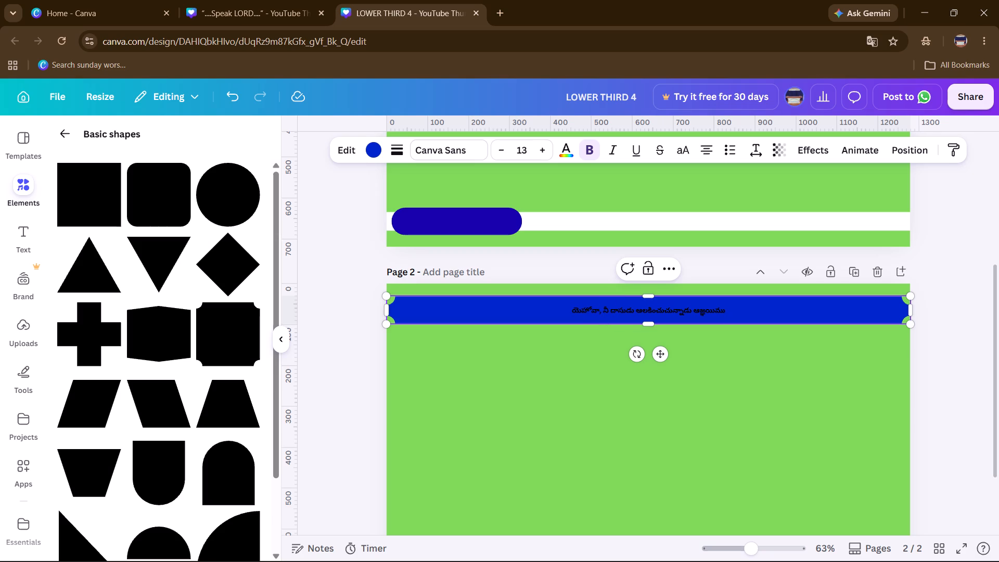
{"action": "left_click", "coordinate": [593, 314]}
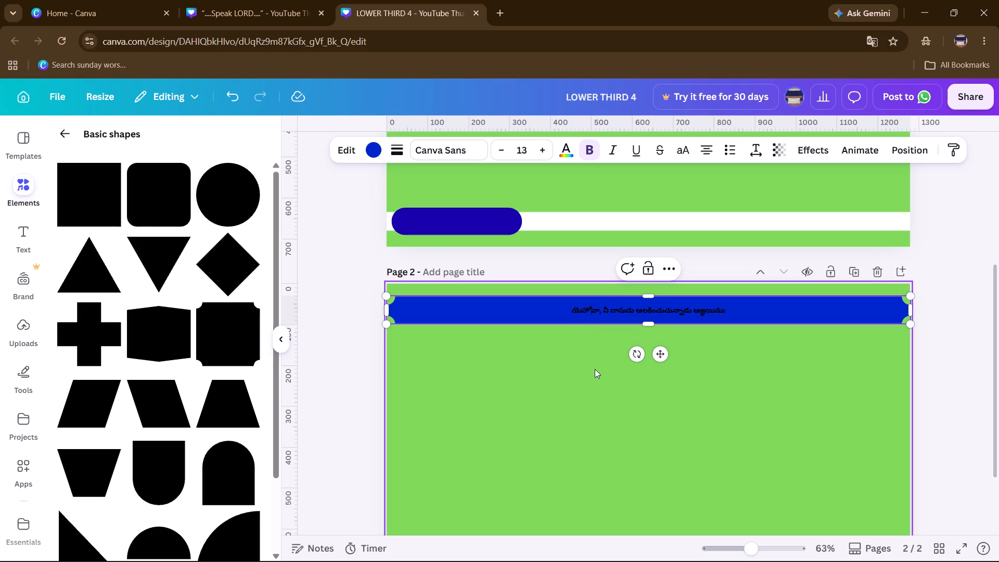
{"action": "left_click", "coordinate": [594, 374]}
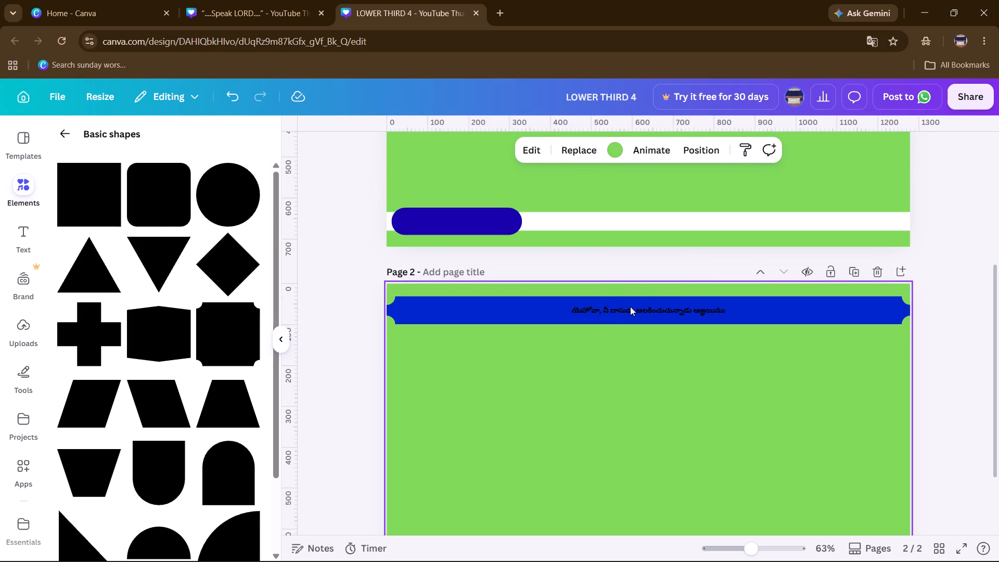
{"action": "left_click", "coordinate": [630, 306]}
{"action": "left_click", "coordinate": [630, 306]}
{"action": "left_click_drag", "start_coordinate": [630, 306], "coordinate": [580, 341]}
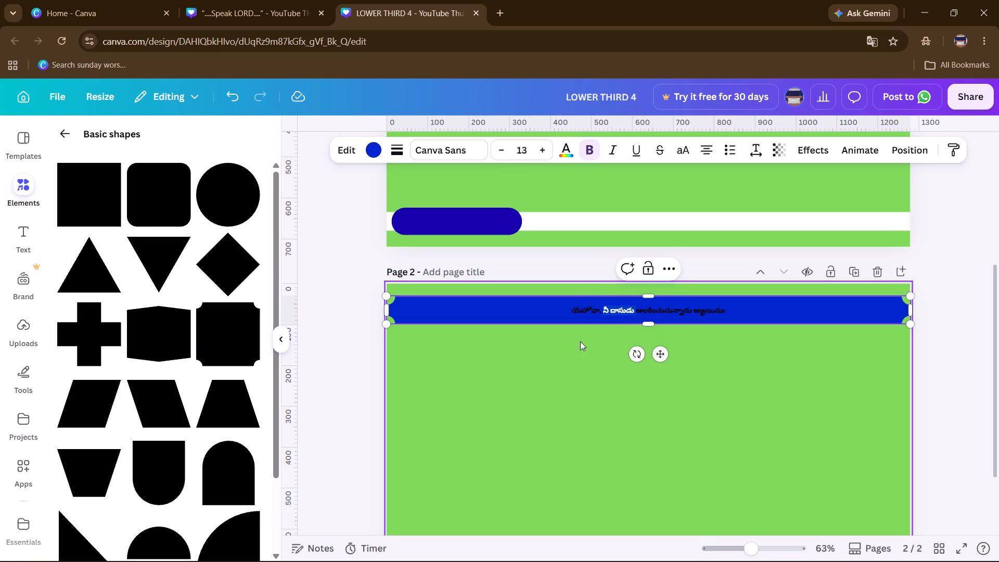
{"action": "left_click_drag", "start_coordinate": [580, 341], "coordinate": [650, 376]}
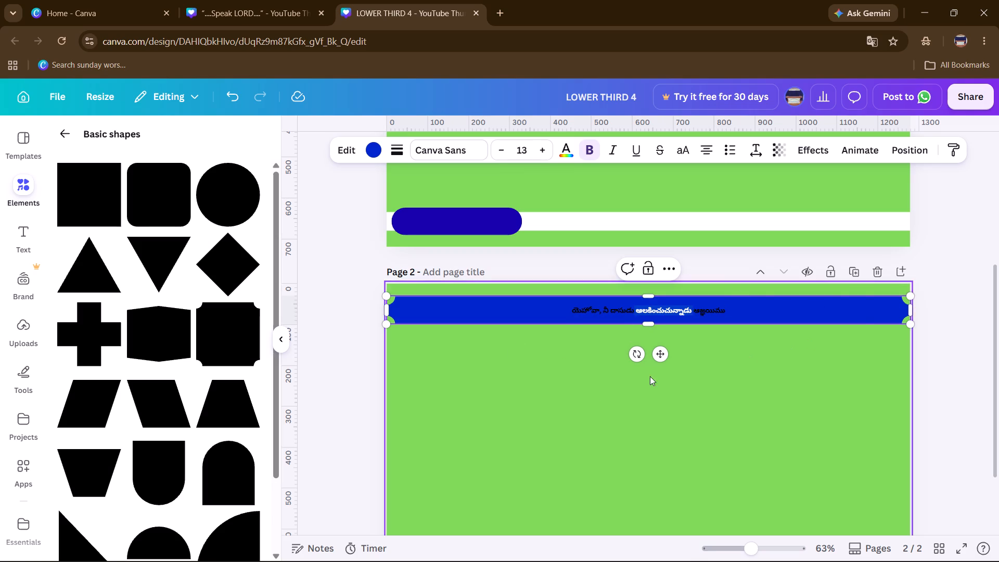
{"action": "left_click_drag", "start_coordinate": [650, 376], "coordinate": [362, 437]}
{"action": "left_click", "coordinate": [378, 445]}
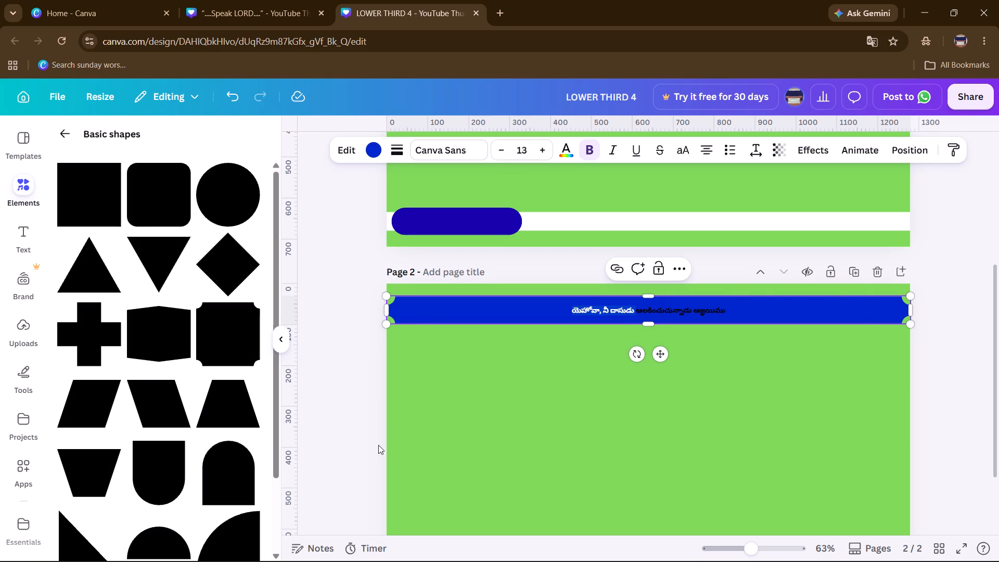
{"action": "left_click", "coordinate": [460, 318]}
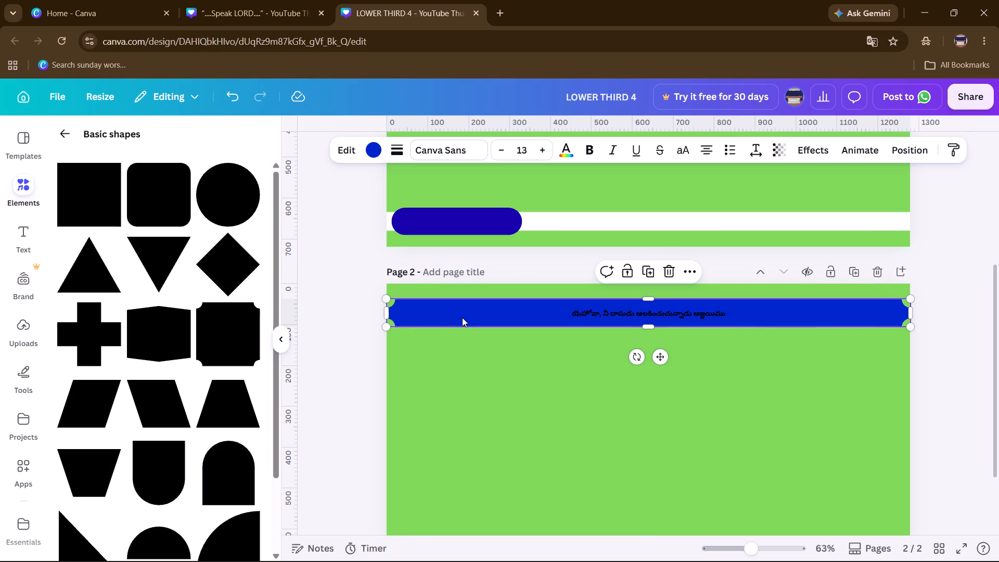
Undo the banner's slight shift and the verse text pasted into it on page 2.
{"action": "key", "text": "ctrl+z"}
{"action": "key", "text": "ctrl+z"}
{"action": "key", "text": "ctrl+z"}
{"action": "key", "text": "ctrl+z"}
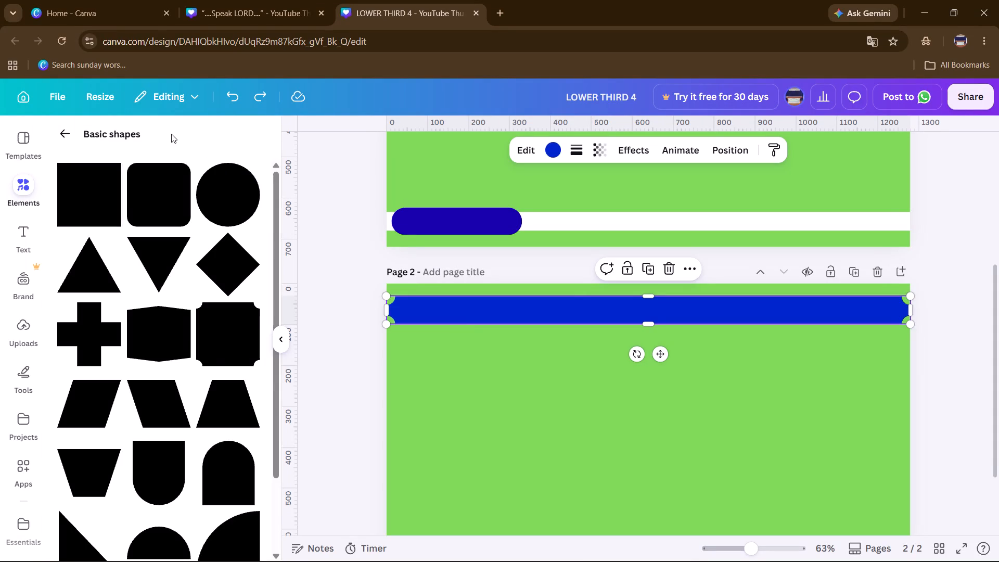
Add a text box on page 2, move it below the blue banner and narrow it to about its placeholder text's length.
{"action": "left_click", "coordinate": [66, 131]}
{"action": "left_click", "coordinate": [28, 249]}
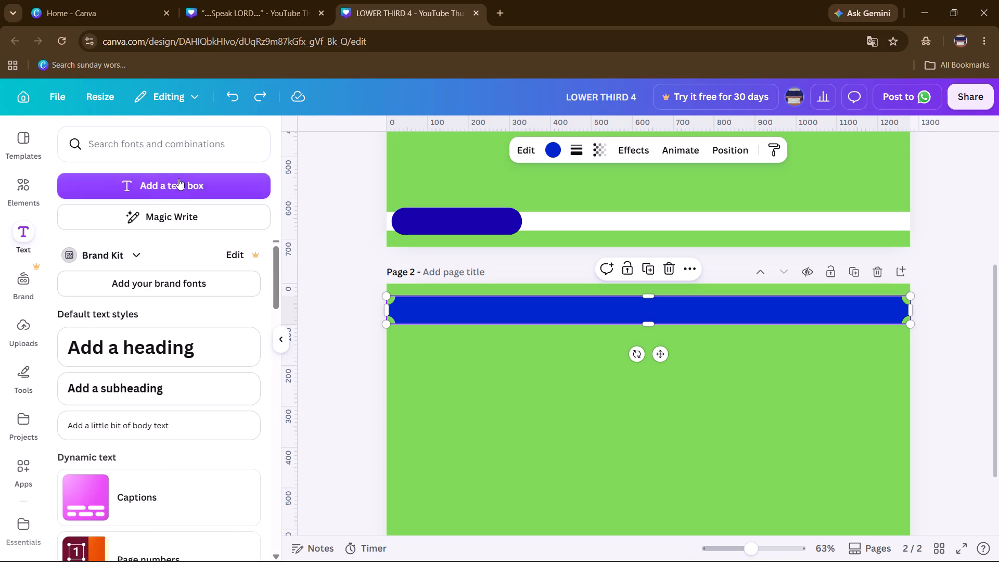
{"action": "left_click", "coordinate": [175, 182]}
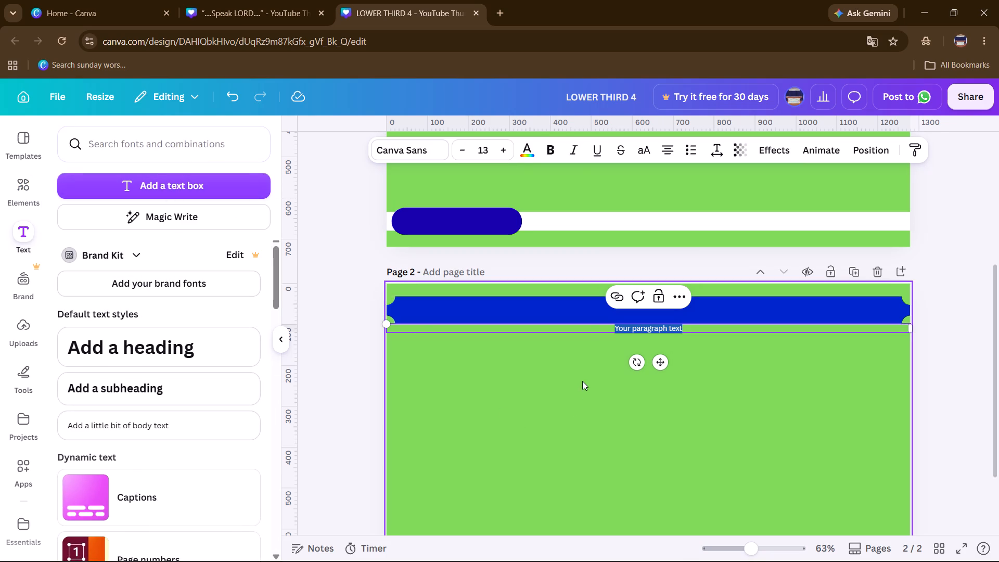
{"action": "left_click_drag", "start_coordinate": [590, 333], "coordinate": [589, 375]}
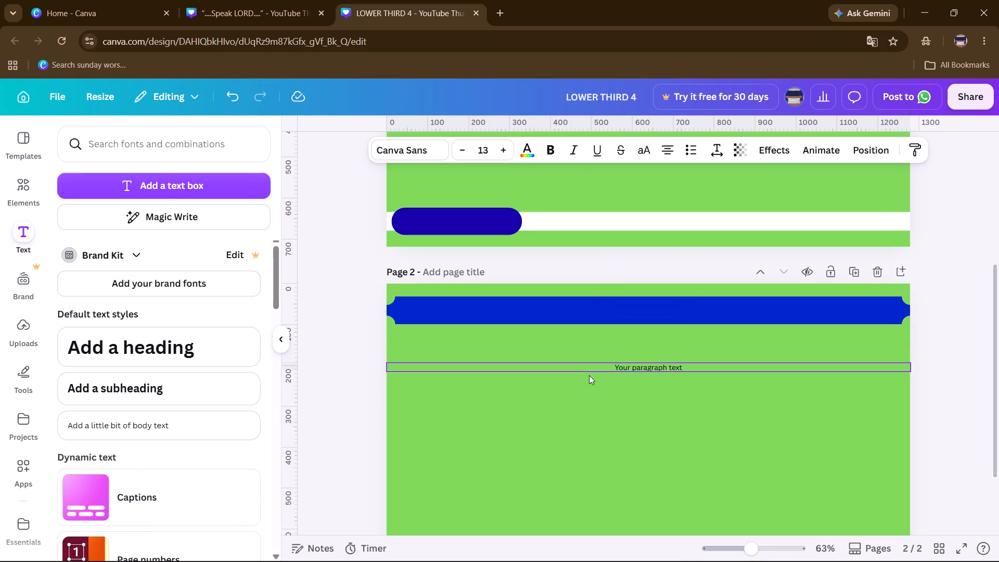
{"action": "left_click_drag", "start_coordinate": [589, 375], "coordinate": [588, 376]}
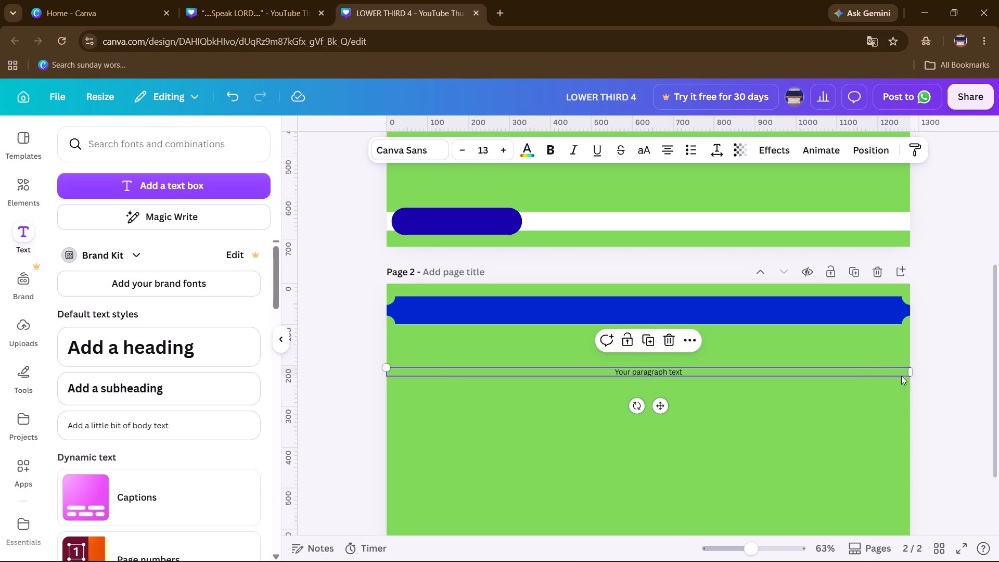
{"action": "left_click", "coordinate": [908, 374]}
{"action": "left_click", "coordinate": [908, 374]}
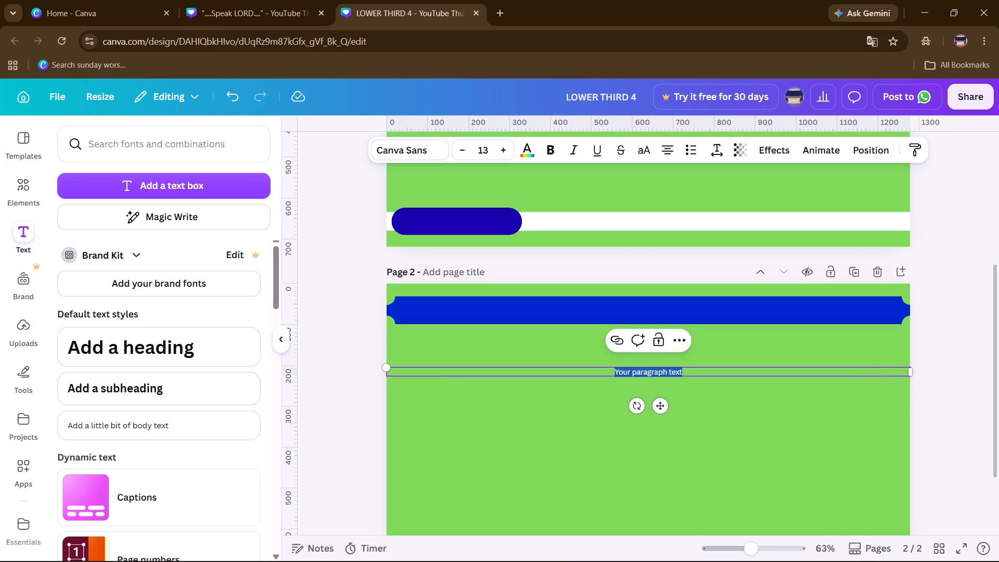
{"action": "left_click_drag", "start_coordinate": [908, 374], "coordinate": [884, 376]}
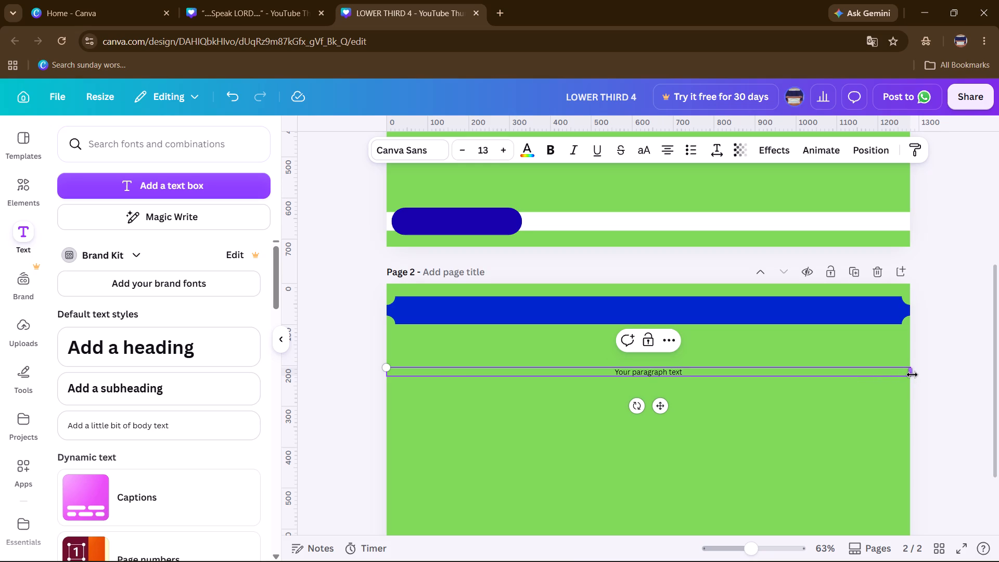
{"action": "left_click_drag", "start_coordinate": [911, 375], "coordinate": [530, 377]}
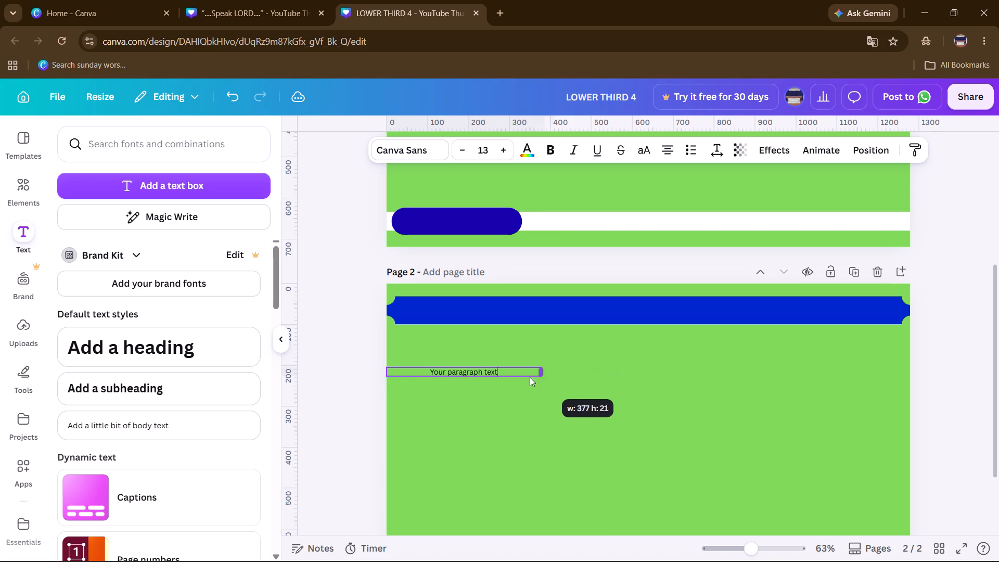
{"action": "left_click_drag", "start_coordinate": [530, 377], "coordinate": [477, 379]}
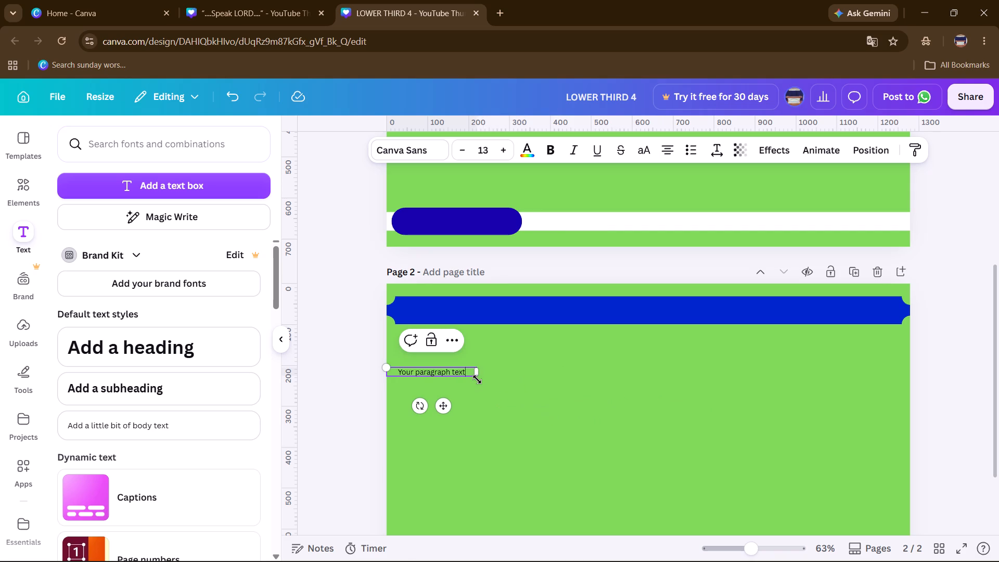
Set the new text box's font size to 20 and widen it until the placeholder fits on one line.
{"action": "triple_click", "coordinate": [504, 147]}
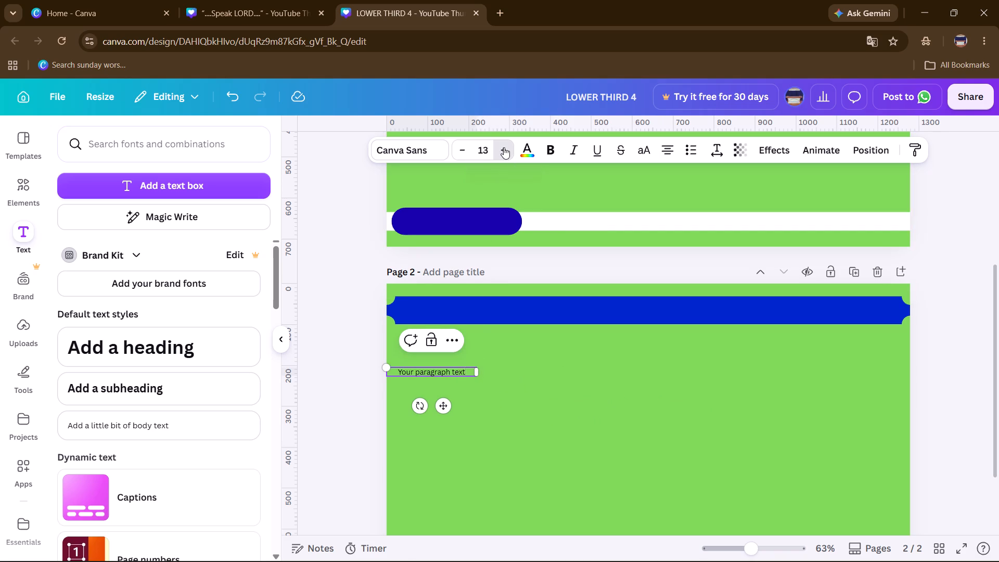
{"action": "triple_click", "coordinate": [504, 147]}
{"action": "left_click", "coordinate": [504, 147]}
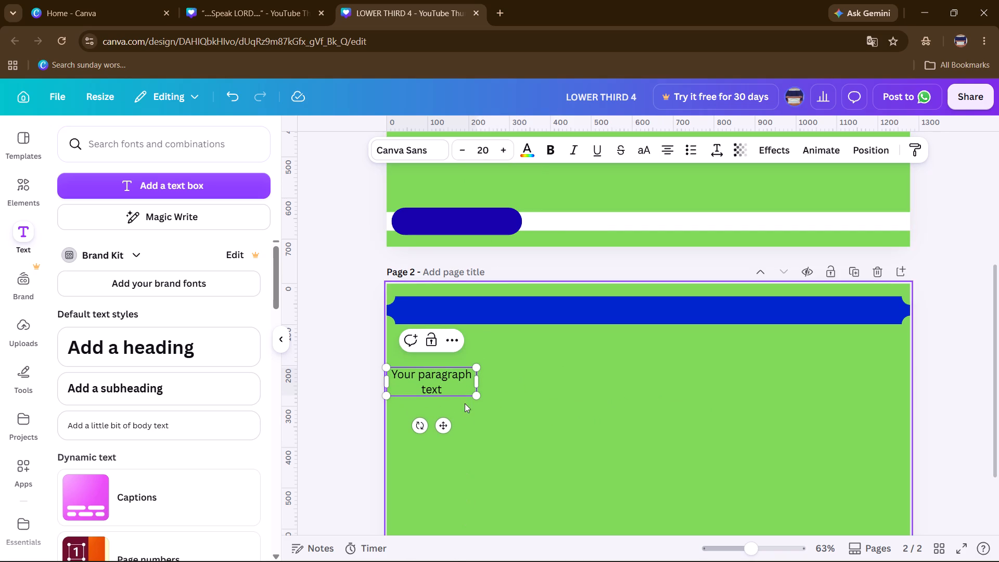
{"action": "left_click_drag", "start_coordinate": [478, 379], "coordinate": [534, 390]}
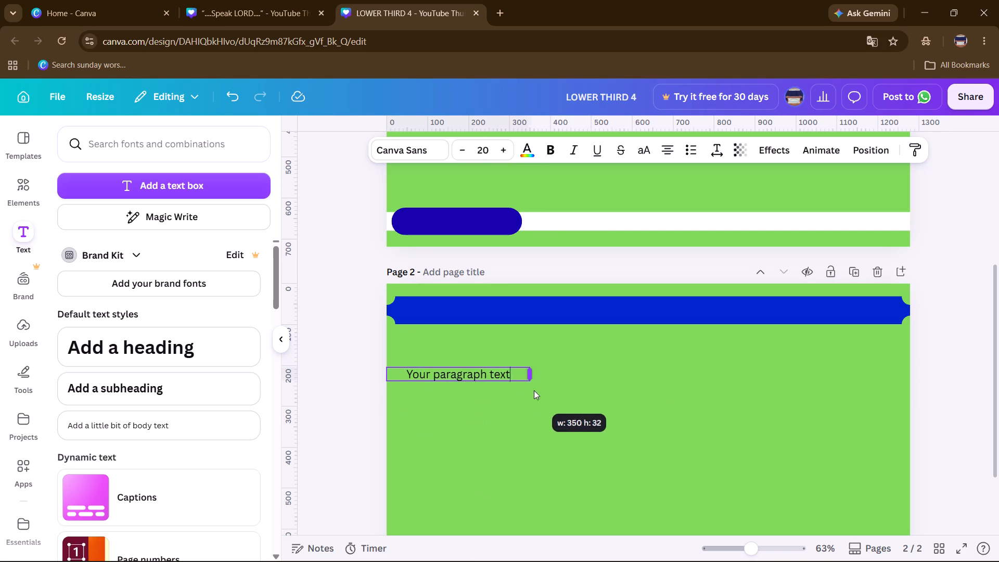
{"action": "left_click_drag", "start_coordinate": [534, 390], "coordinate": [536, 389]}
Replace the placeholder with the copied Telugu verse, then move the box toward the page's middle and widen it to fit one line.
{"action": "double_click", "coordinate": [523, 380]}
{"action": "double_click", "coordinate": [523, 380]}
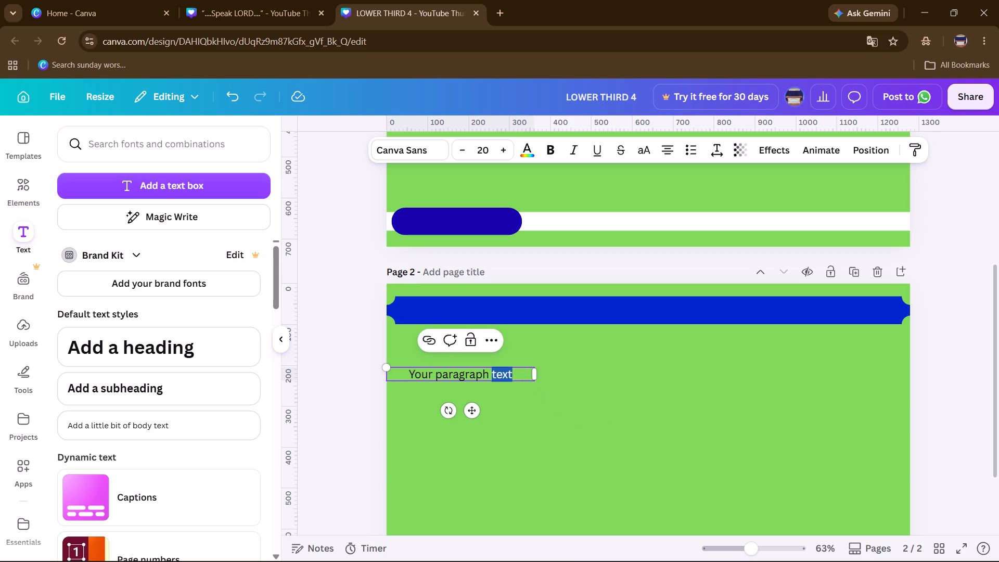
{"action": "double_click", "coordinate": [523, 380]}
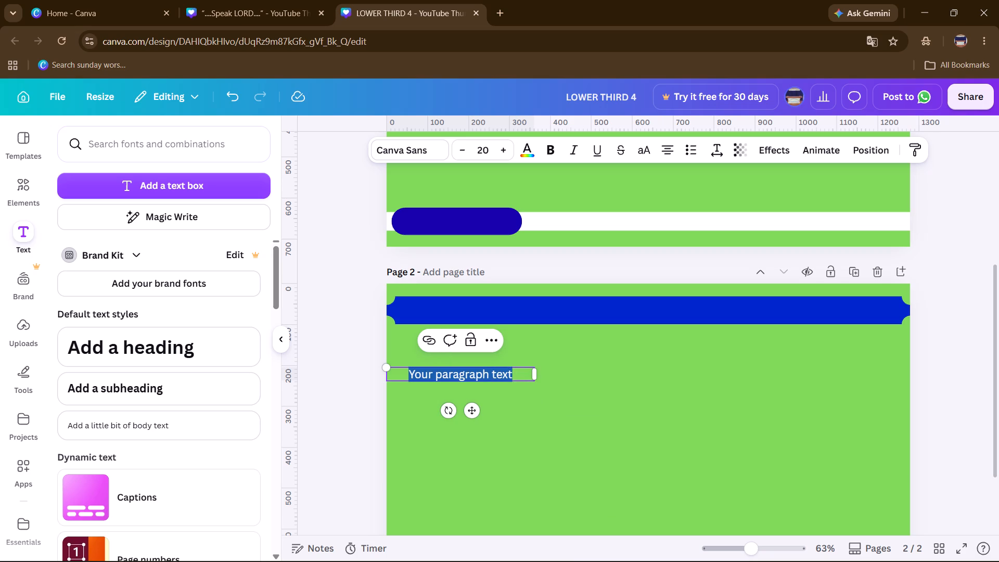
{"action": "key", "text": "ctrl+v"}
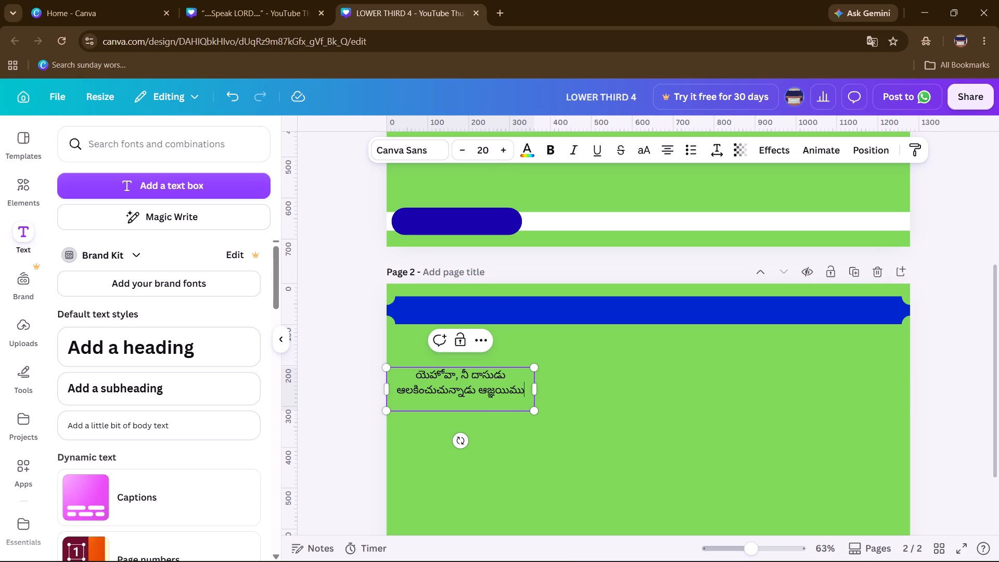
{"action": "left_click_drag", "start_coordinate": [534, 388], "coordinate": [625, 385]}
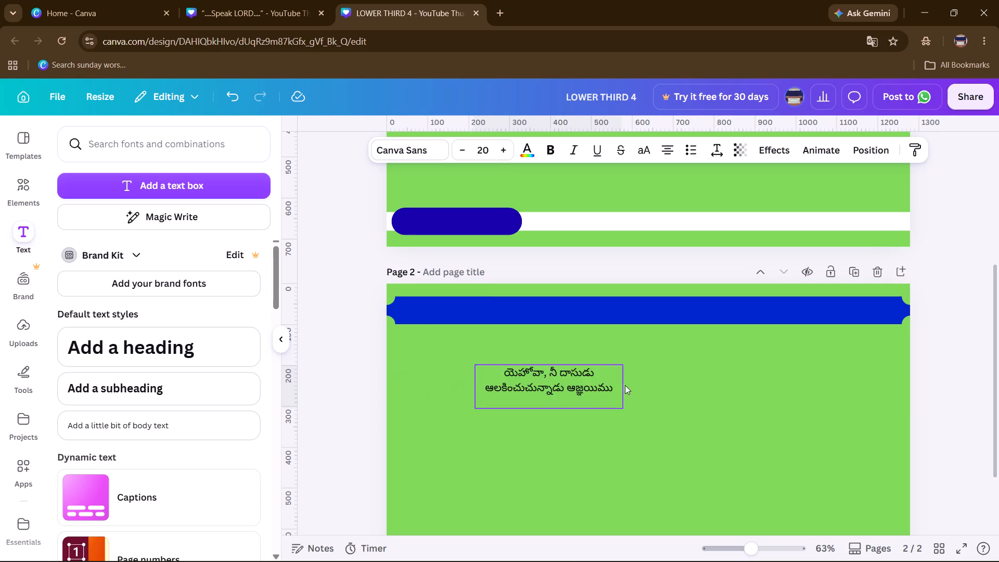
{"action": "left_click_drag", "start_coordinate": [625, 385], "coordinate": [640, 375]}
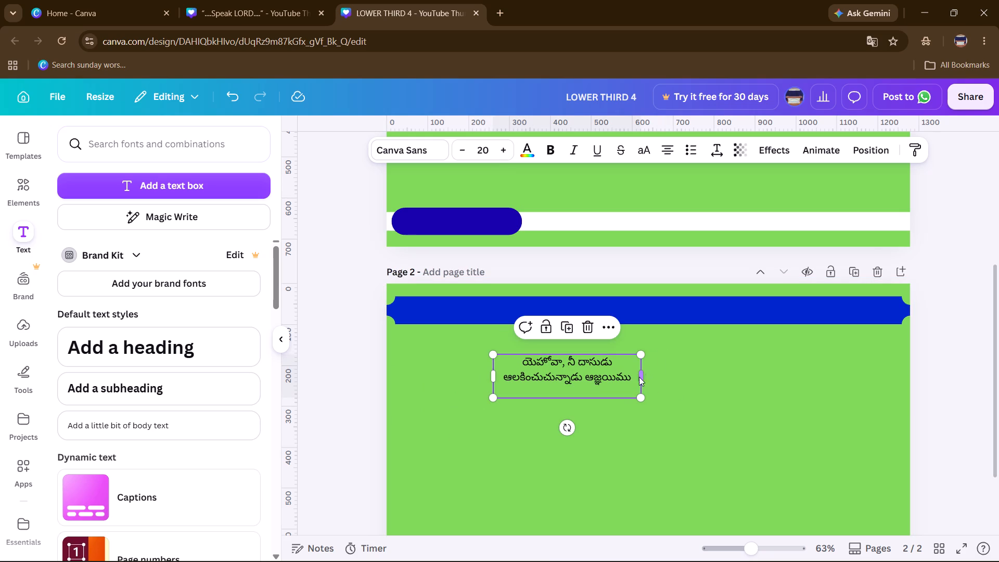
{"action": "left_click_drag", "start_coordinate": [642, 373], "coordinate": [718, 380]}
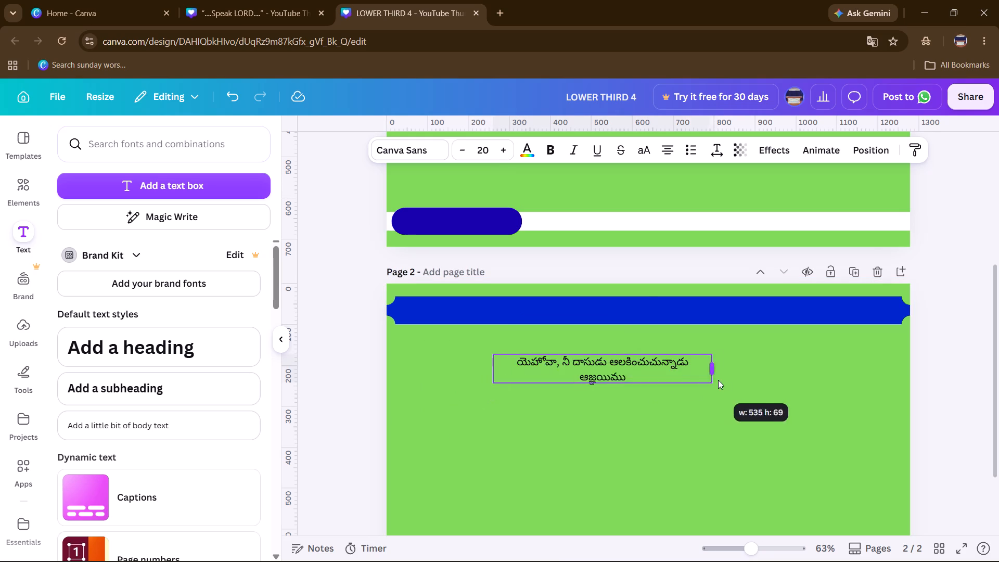
{"action": "left_click_drag", "start_coordinate": [718, 380], "coordinate": [765, 379]}
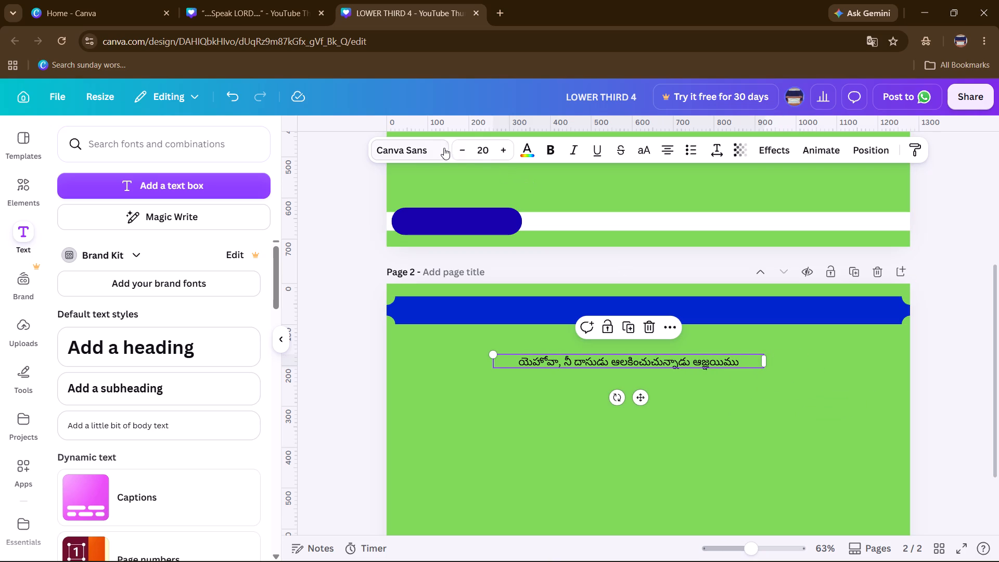
Search the fonts for “ram” and apply Ramabhadra to the Telugu verse line.
{"action": "left_click", "coordinate": [440, 149]}
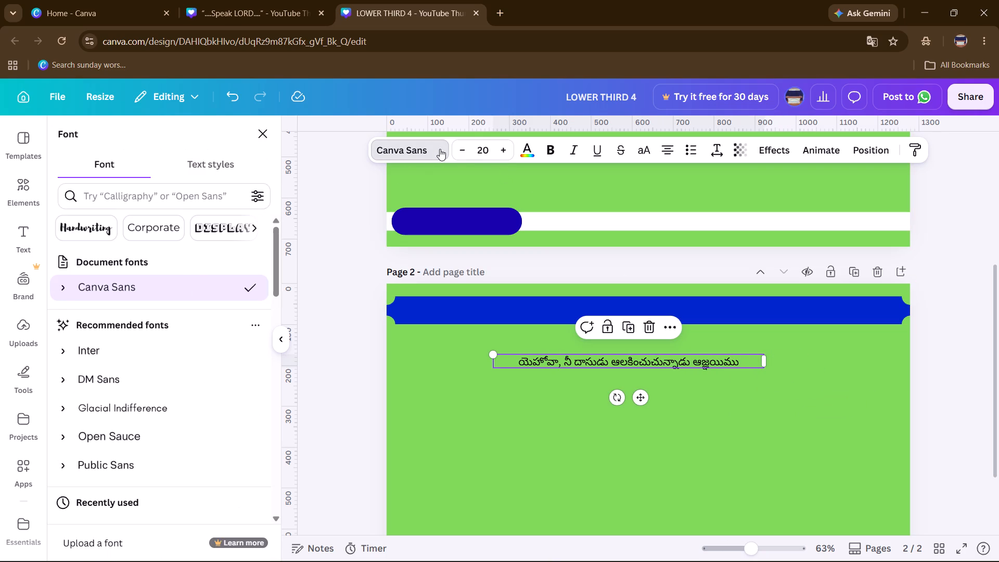
{"action": "left_click", "coordinate": [178, 199]}
{"action": "key", "text": "r"}
{"action": "key", "text": "a"}
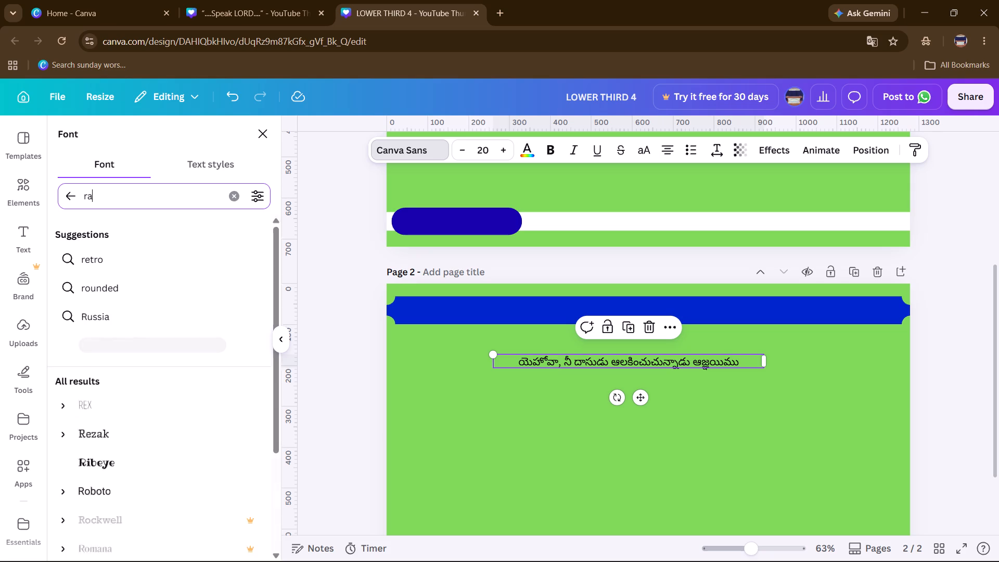
{"action": "key", "text": "m"}
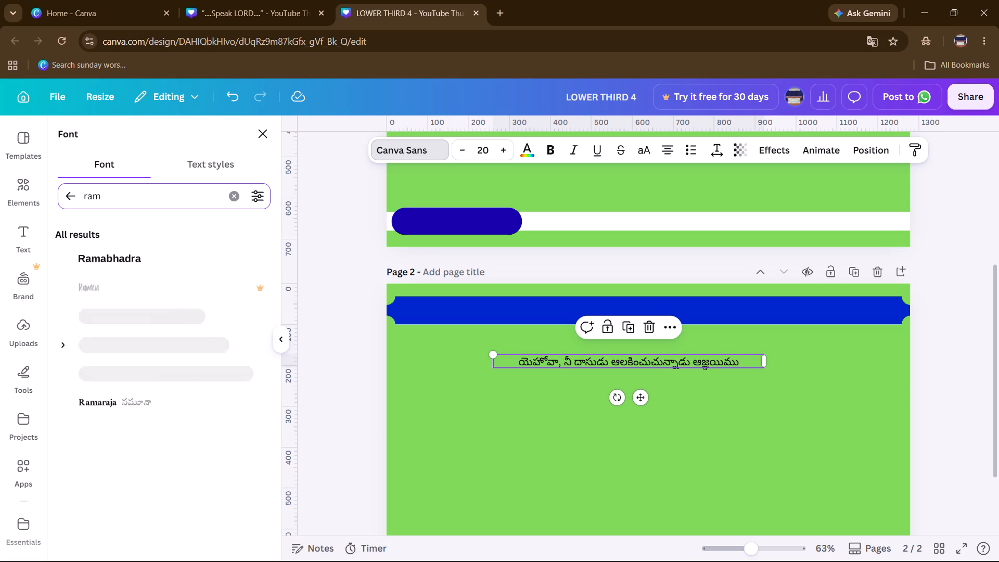
{"action": "left_click", "coordinate": [152, 271]}
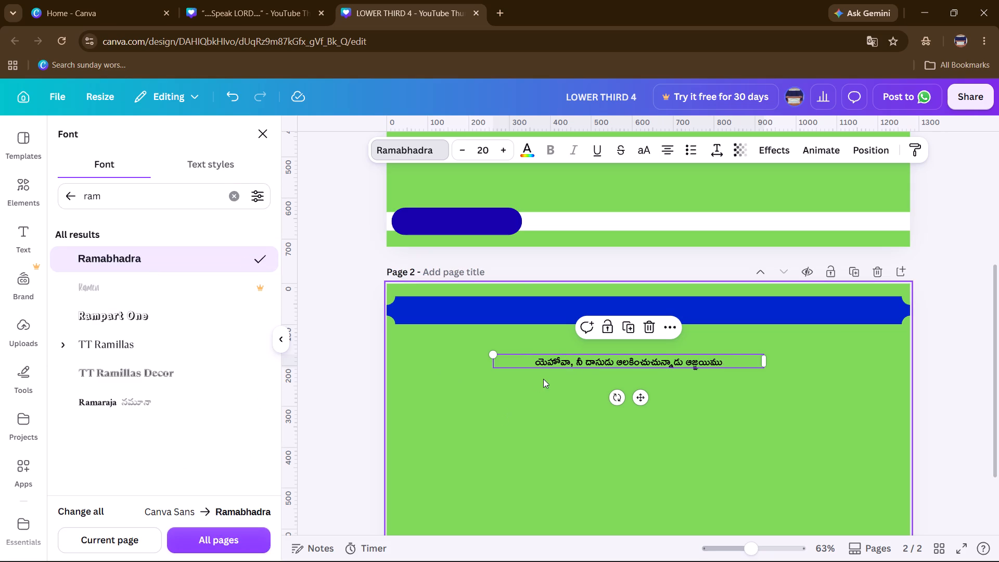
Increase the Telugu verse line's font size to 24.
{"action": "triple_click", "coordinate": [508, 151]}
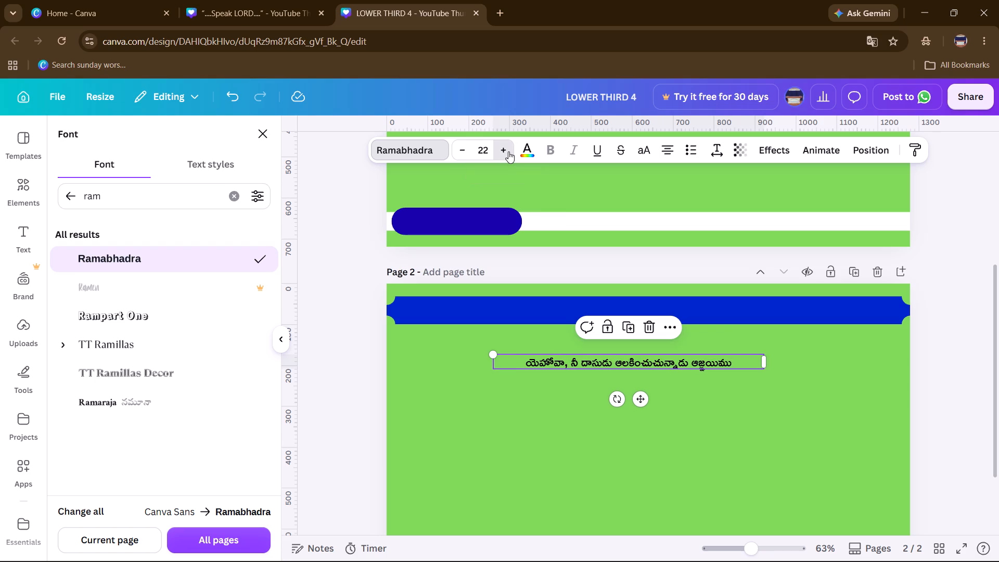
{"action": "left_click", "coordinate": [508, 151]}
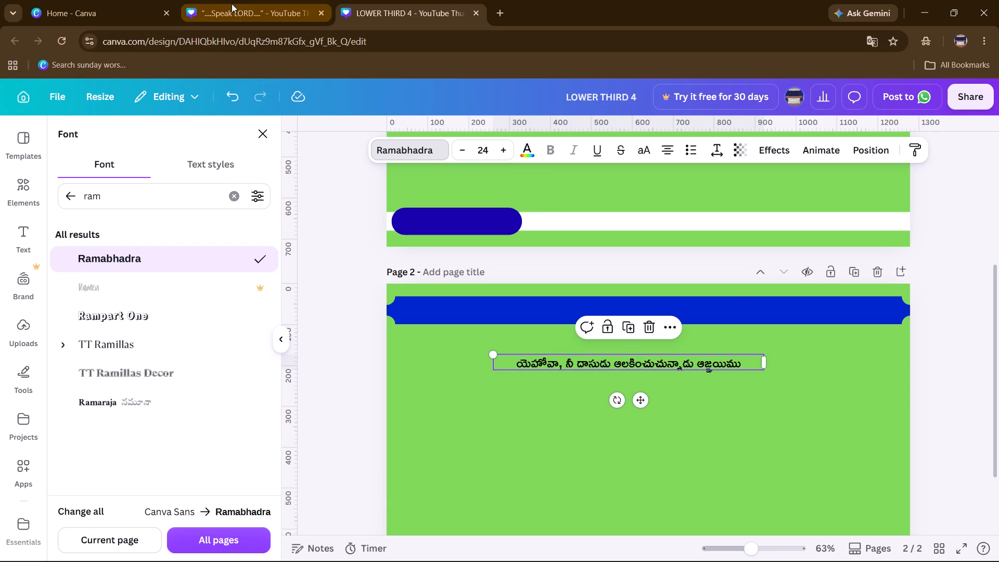
Switch to the “....Speak LORD....” design and close its browser tab.
{"action": "left_click", "coordinate": [232, 4]}
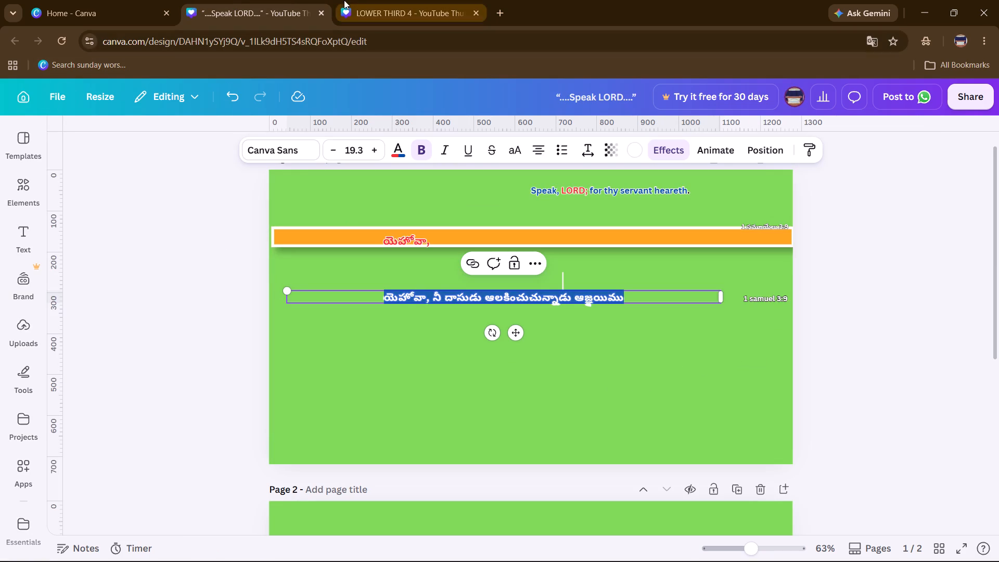
{"action": "left_click", "coordinate": [323, 11]}
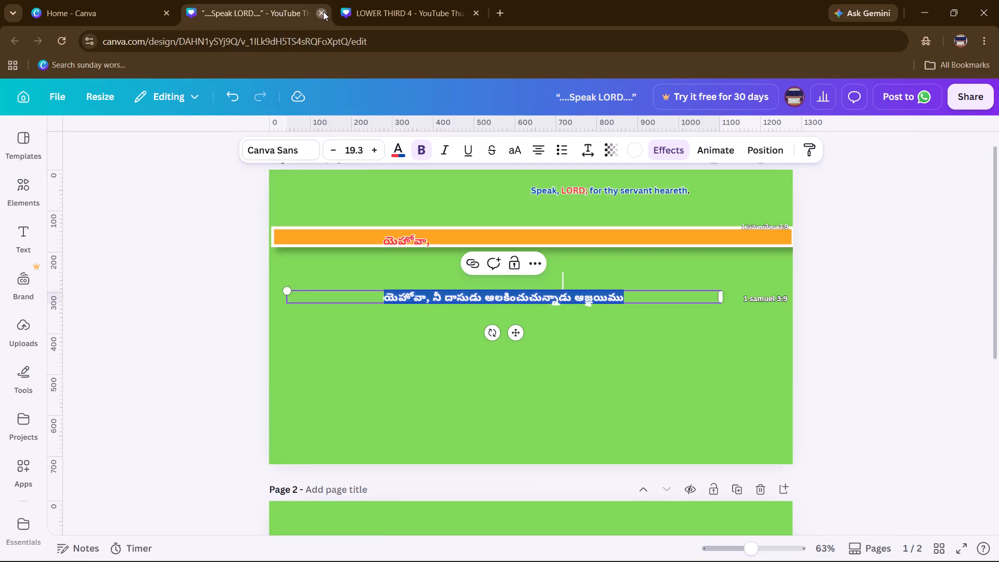
Browse the recent designs and the Uploads folder from the Canva home page.
{"action": "left_click", "coordinate": [112, 16]}
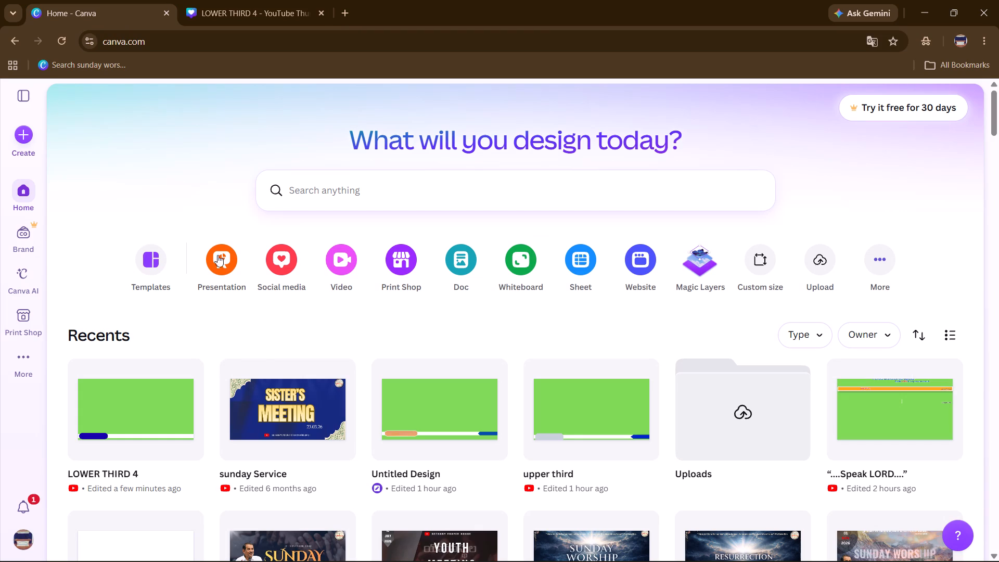
{"action": "scroll", "coordinate": [317, 389], "scroll_direction": "down", "scroll_amount": 3}
{"action": "scroll", "coordinate": [317, 389], "scroll_direction": "left", "scroll_amount": 1}
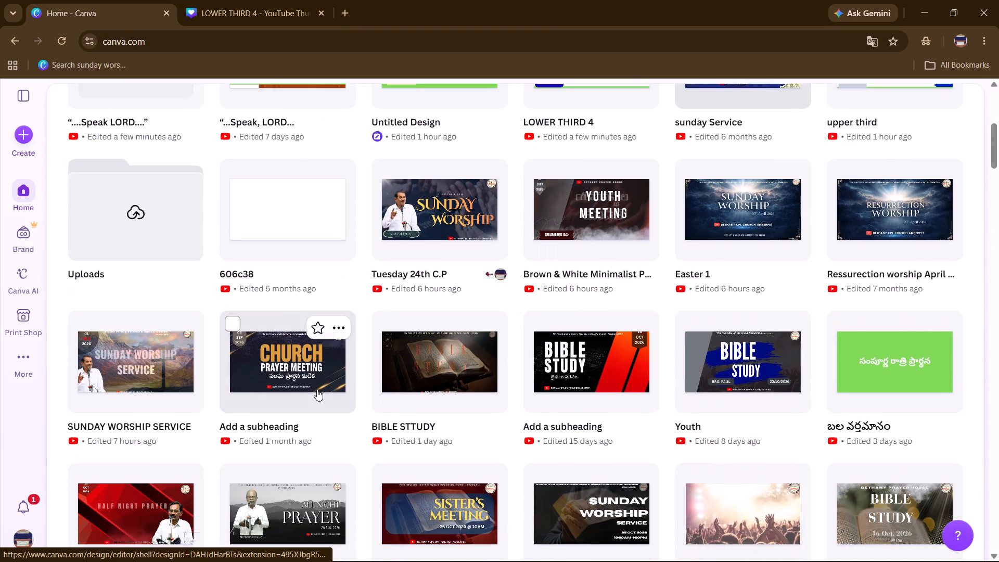
{"action": "scroll", "coordinate": [317, 389], "scroll_direction": "left", "scroll_amount": 1}
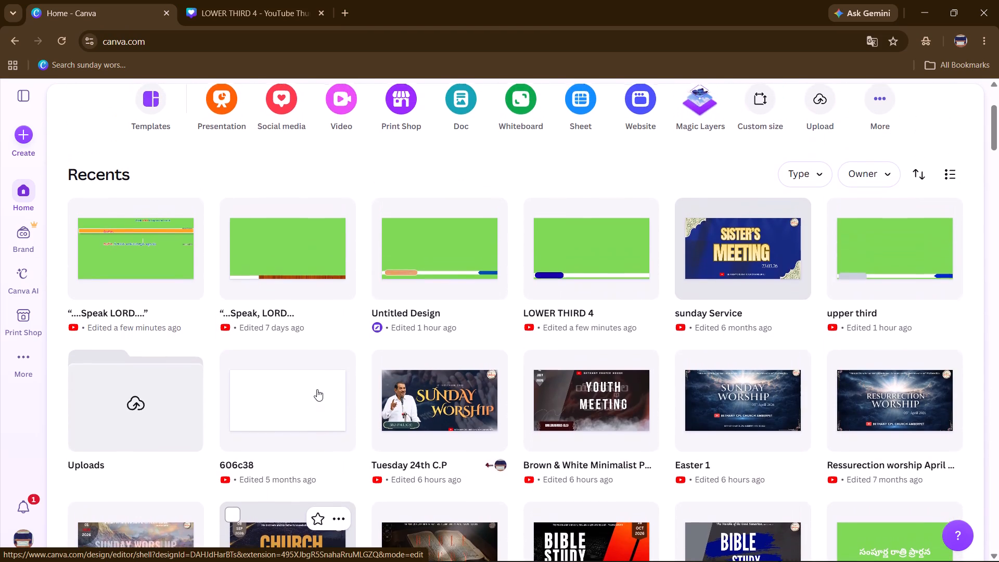
{"action": "scroll", "coordinate": [317, 389], "scroll_direction": "left", "scroll_amount": 1}
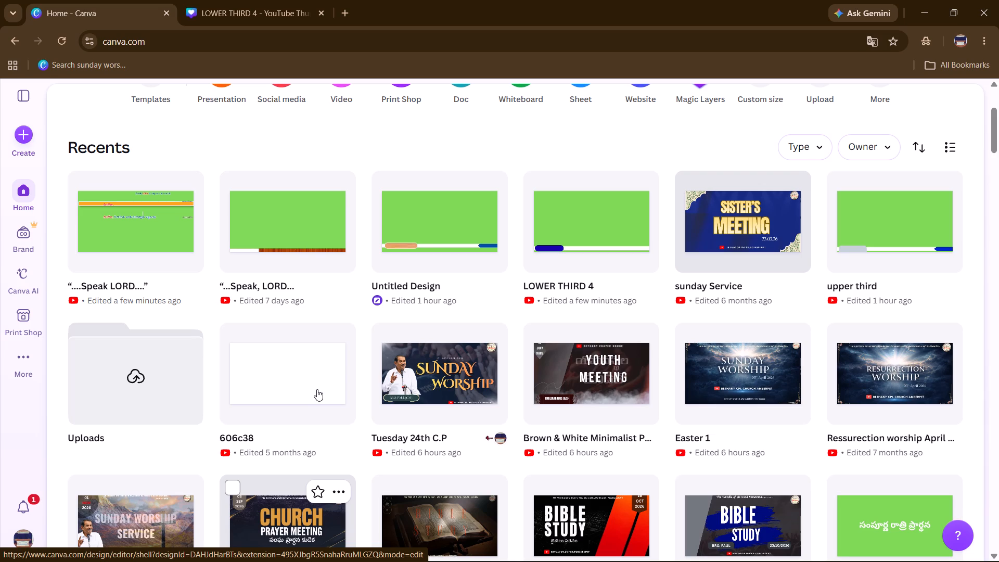
{"action": "scroll", "coordinate": [317, 389], "scroll_direction": "left", "scroll_amount": 1}
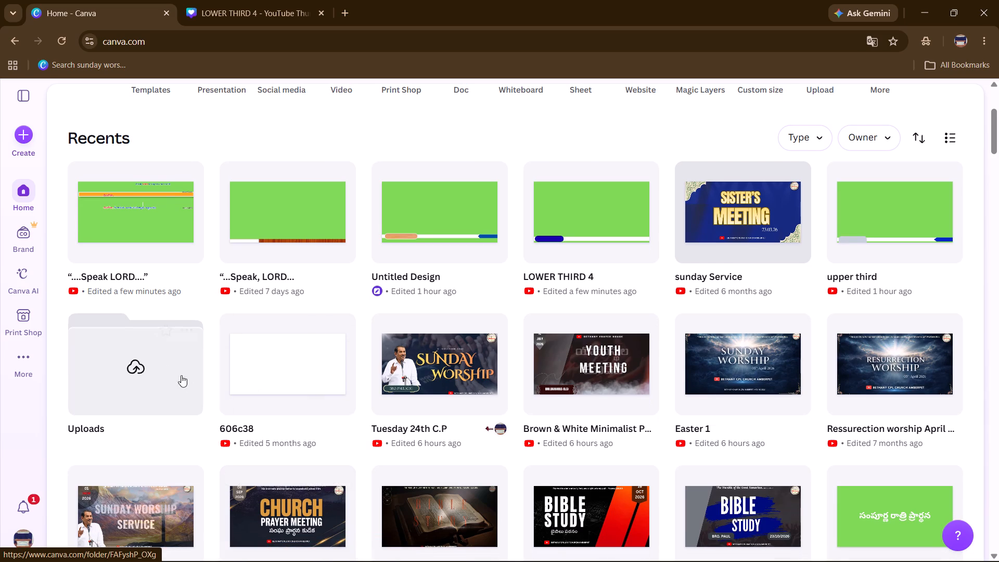
{"action": "left_click", "coordinate": [164, 367]}
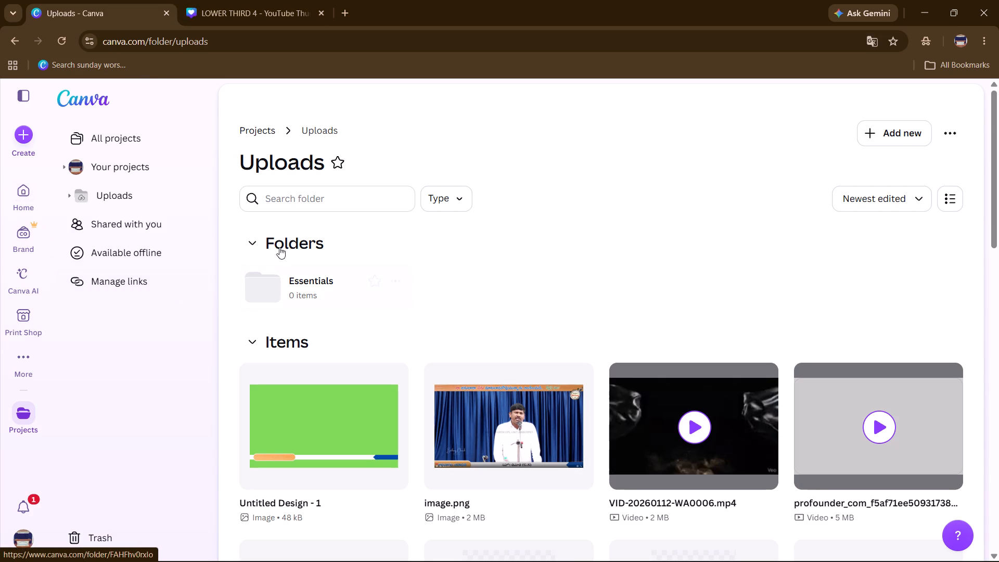
{"action": "left_click", "coordinate": [20, 202]}
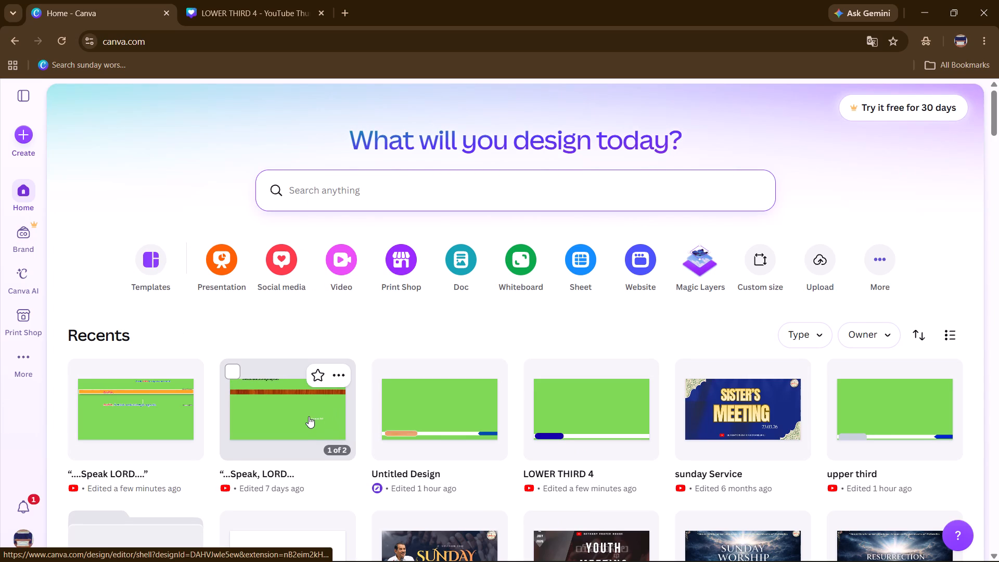
{"action": "scroll", "coordinate": [309, 416], "scroll_direction": "down", "scroll_amount": 6}
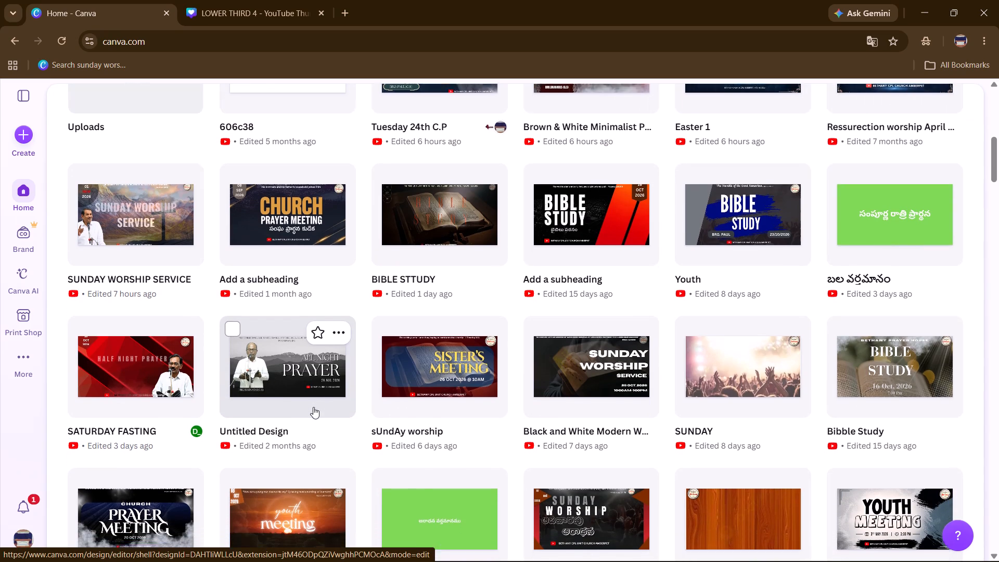
{"action": "scroll", "coordinate": [313, 407], "scroll_direction": "down", "scroll_amount": 6}
{"action": "scroll", "coordinate": [313, 407], "scroll_direction": "up", "scroll_amount": 2}
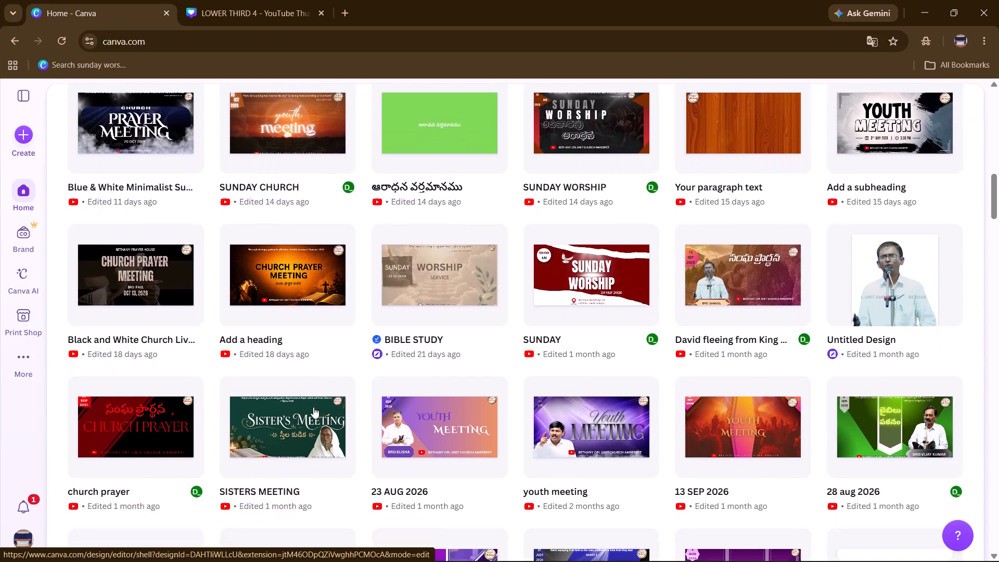
{"action": "scroll", "coordinate": [313, 407], "scroll_direction": "up", "scroll_amount": 8}
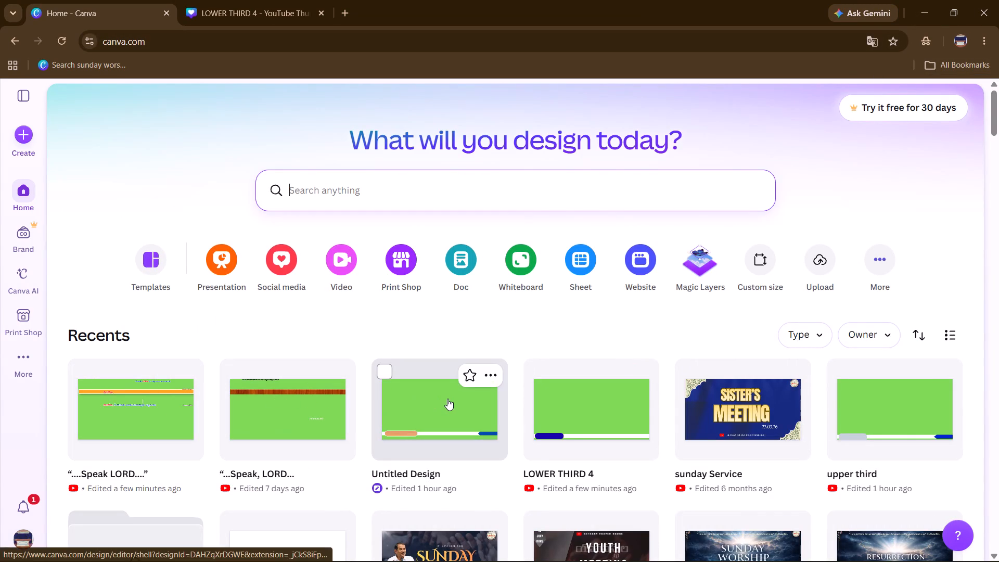
Open the LOWER THIRD 4 design from the recent designs and go to its page 2.
{"action": "left_click", "coordinate": [584, 390]}
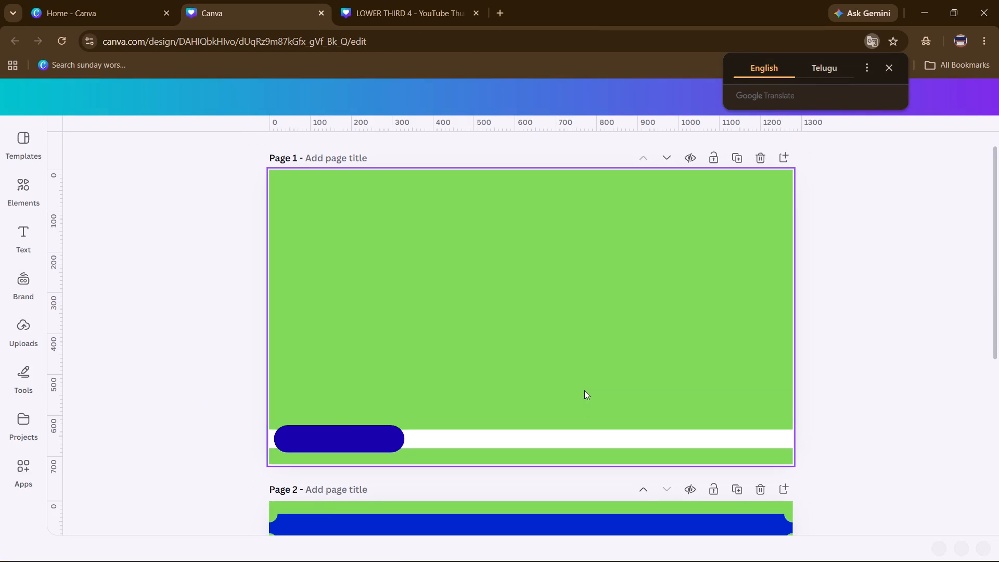
{"action": "scroll", "coordinate": [246, 368], "scroll_direction": "down", "scroll_amount": 1}
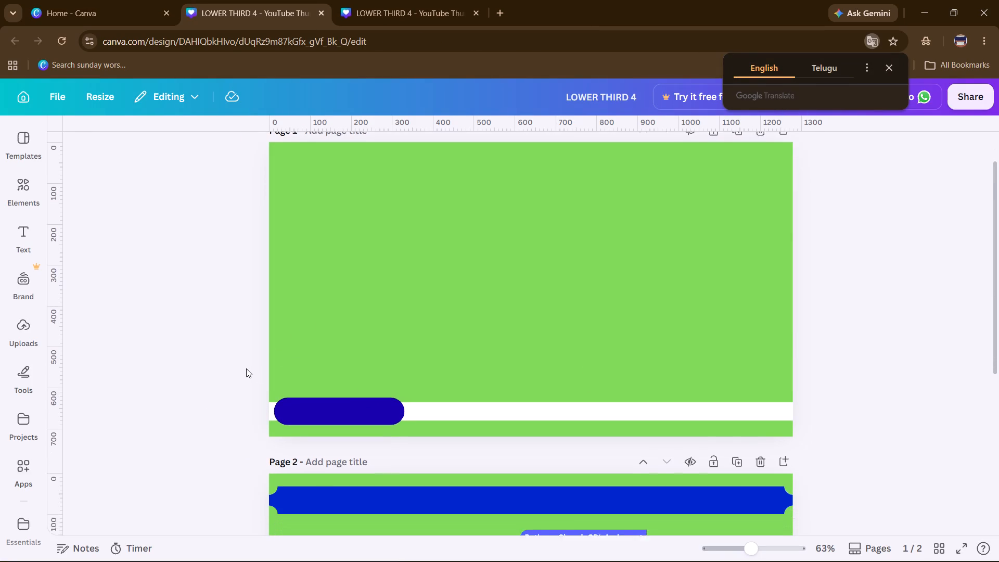
{"action": "scroll", "coordinate": [246, 368], "scroll_direction": "down", "scroll_amount": 3}
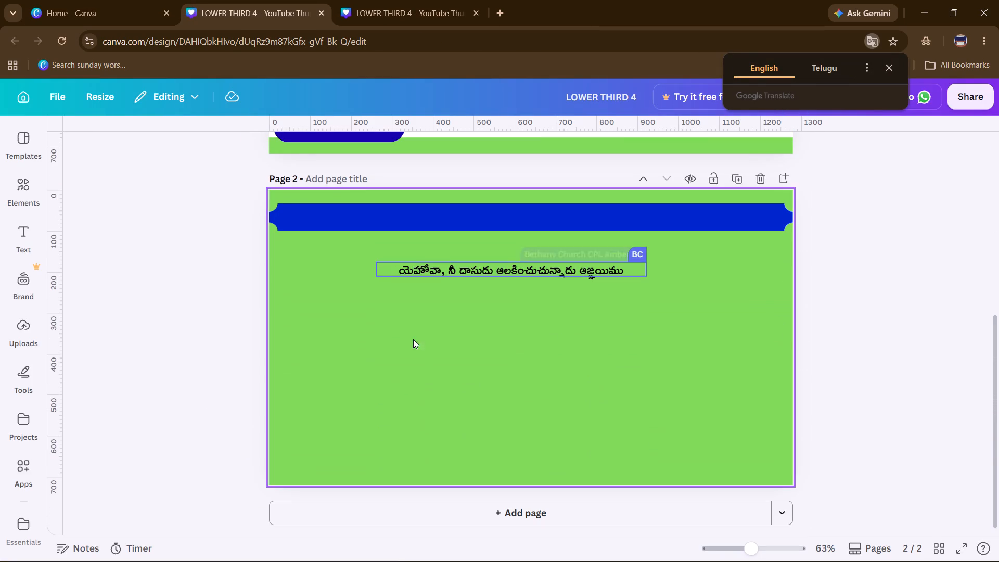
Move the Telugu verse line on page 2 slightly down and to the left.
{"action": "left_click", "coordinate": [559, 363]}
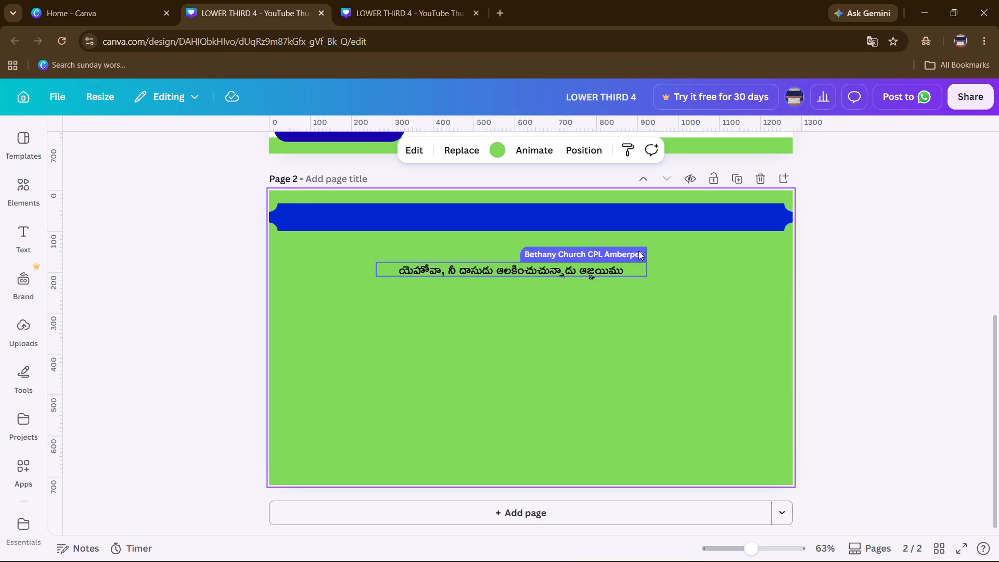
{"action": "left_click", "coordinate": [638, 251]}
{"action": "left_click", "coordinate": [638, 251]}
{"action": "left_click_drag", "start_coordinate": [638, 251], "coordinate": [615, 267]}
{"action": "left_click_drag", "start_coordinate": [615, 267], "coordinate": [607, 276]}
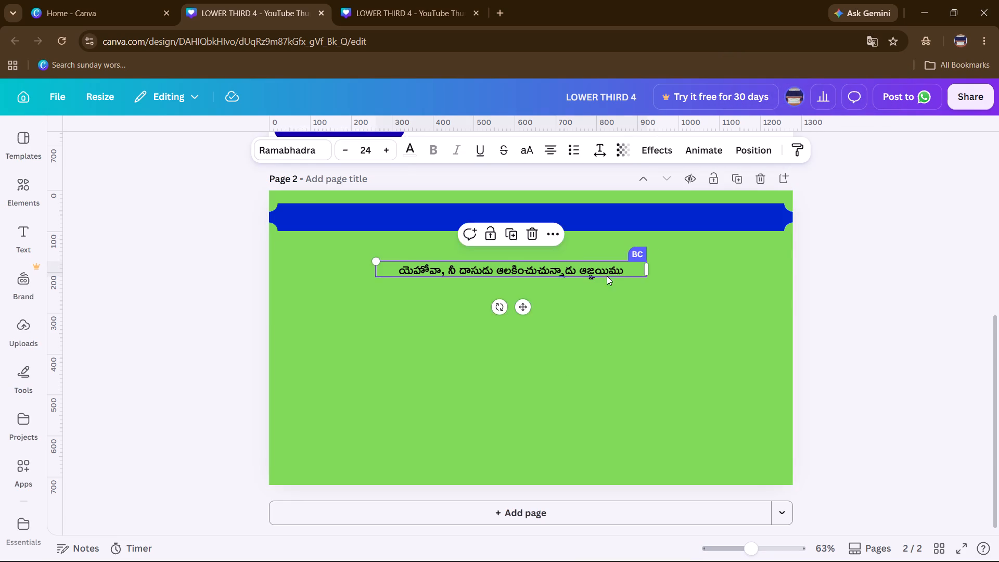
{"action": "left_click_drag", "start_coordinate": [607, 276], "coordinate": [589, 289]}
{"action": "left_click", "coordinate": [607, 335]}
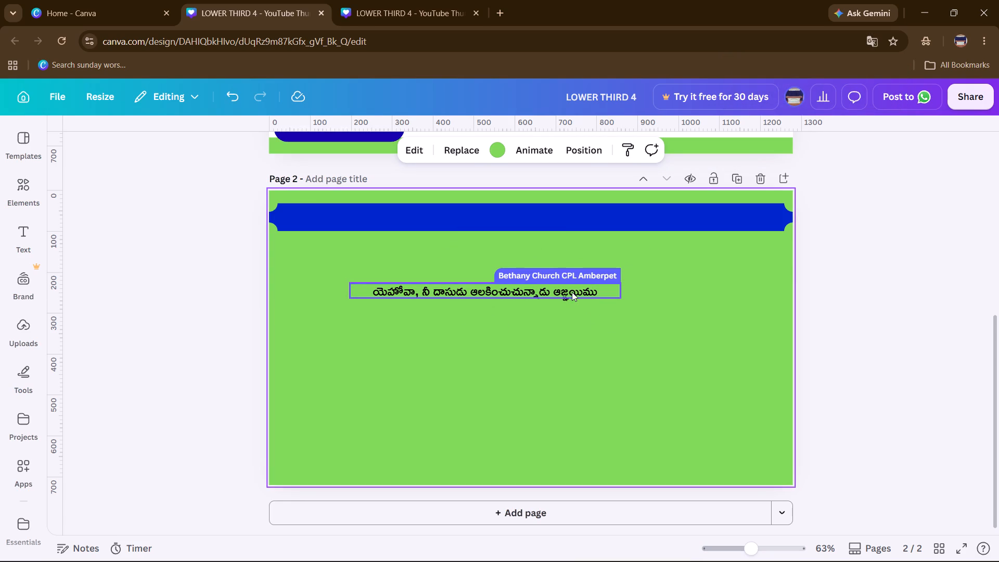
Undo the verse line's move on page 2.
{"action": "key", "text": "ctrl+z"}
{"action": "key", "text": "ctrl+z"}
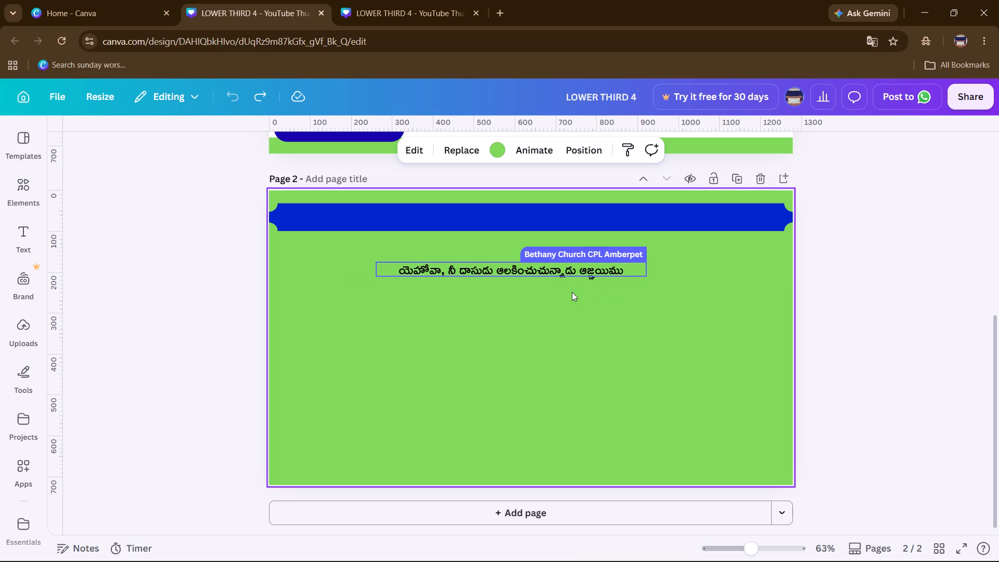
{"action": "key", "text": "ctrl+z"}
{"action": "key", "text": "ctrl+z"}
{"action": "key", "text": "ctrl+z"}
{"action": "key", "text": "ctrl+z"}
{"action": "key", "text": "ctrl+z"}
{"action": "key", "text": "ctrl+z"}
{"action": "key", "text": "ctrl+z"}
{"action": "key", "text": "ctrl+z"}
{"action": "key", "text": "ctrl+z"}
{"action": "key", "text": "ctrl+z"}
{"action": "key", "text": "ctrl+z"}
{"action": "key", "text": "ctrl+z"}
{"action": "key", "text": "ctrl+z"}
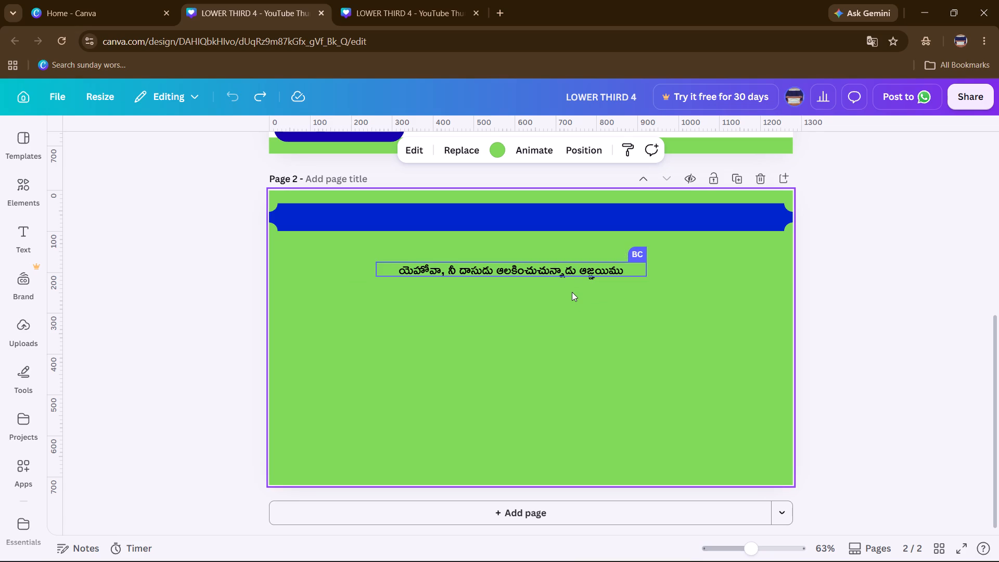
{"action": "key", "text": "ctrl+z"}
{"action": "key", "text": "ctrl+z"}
Delete the Telugu verse text box from page 2.
{"action": "left_click", "coordinate": [626, 270]}
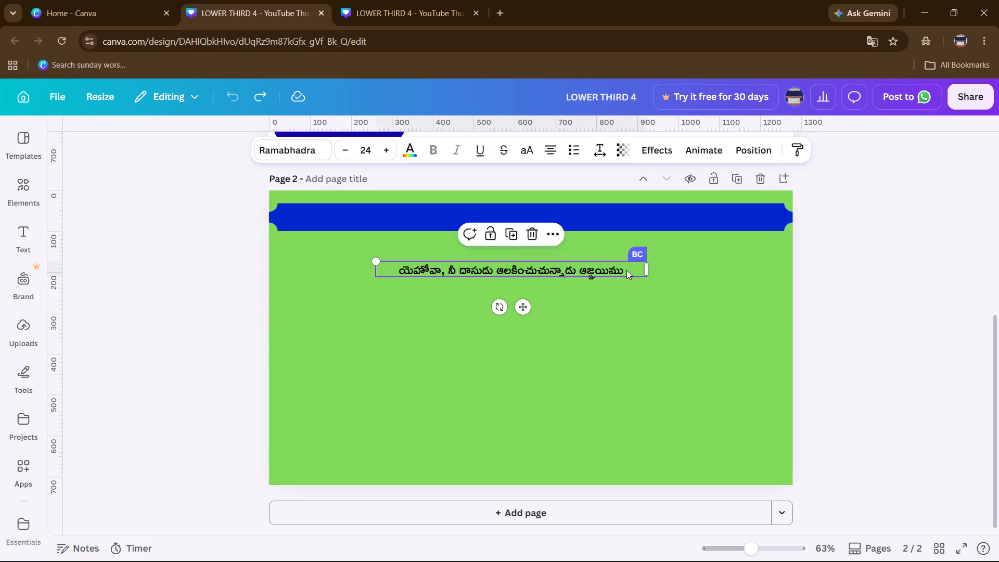
{"action": "left_click", "coordinate": [529, 236]}
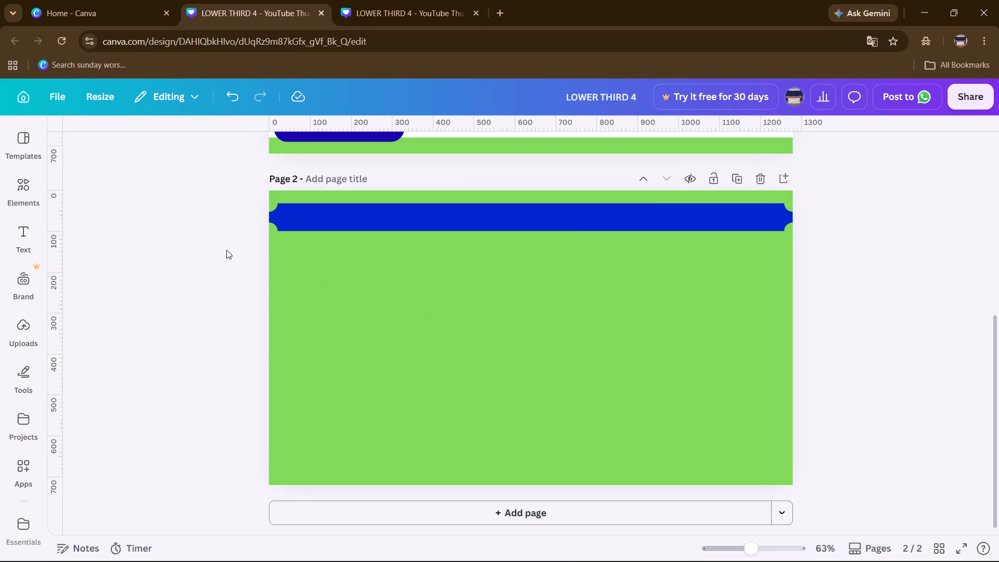
Add a text box to page 2, replace its placeholder with the copied Telugu verse and widen it to fit one line.
{"action": "left_click", "coordinate": [25, 234]}
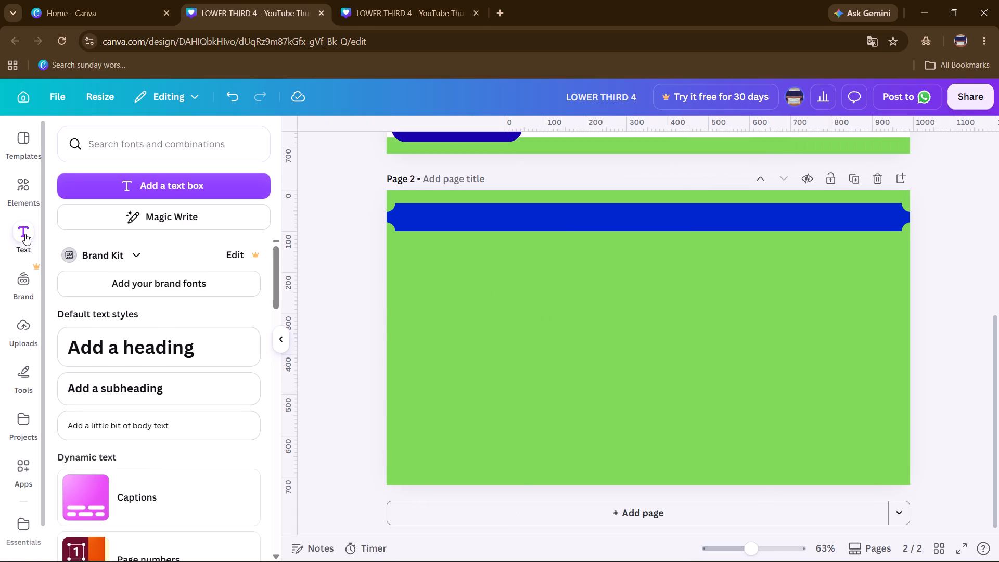
{"action": "left_click", "coordinate": [85, 193]}
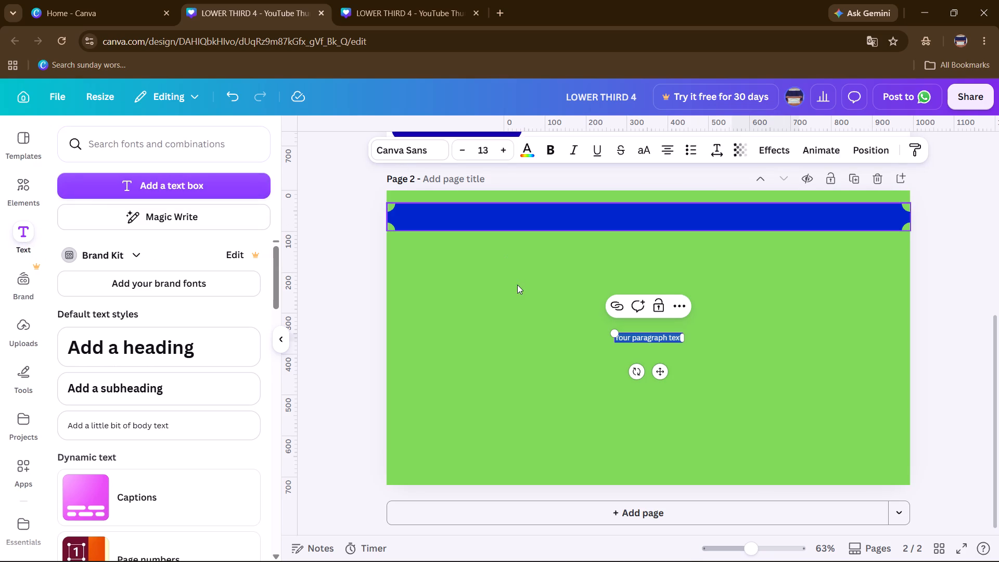
{"action": "left_click_drag", "start_coordinate": [681, 339], "coordinate": [688, 339]}
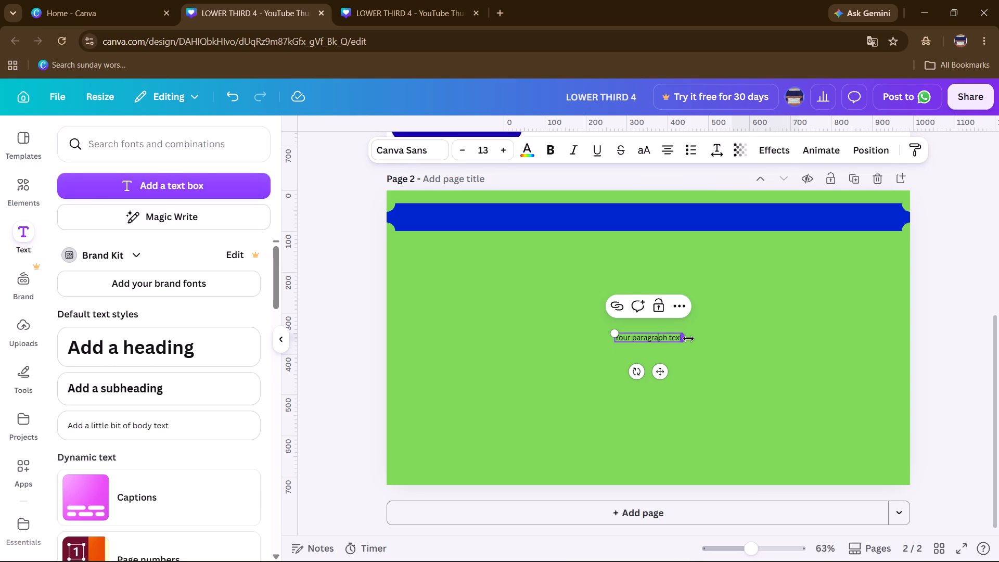
{"action": "left_click_drag", "start_coordinate": [688, 339], "coordinate": [686, 338]}
{"action": "left_click_drag", "start_coordinate": [686, 338], "coordinate": [766, 328]}
{"action": "triple_click", "coordinate": [739, 336]}
{"action": "left_click", "coordinate": [739, 336]}
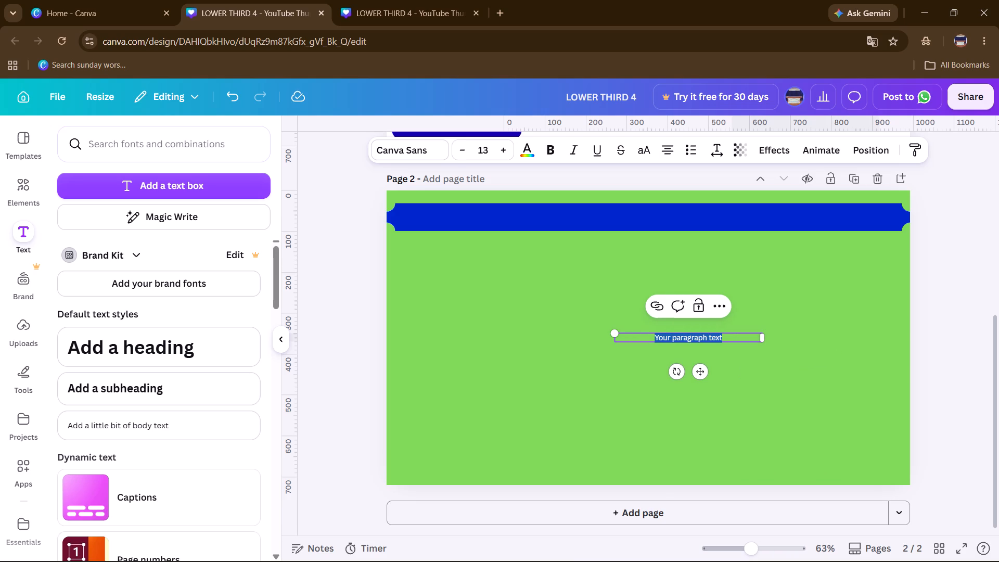
{"action": "key", "text": "ctrl+v"}
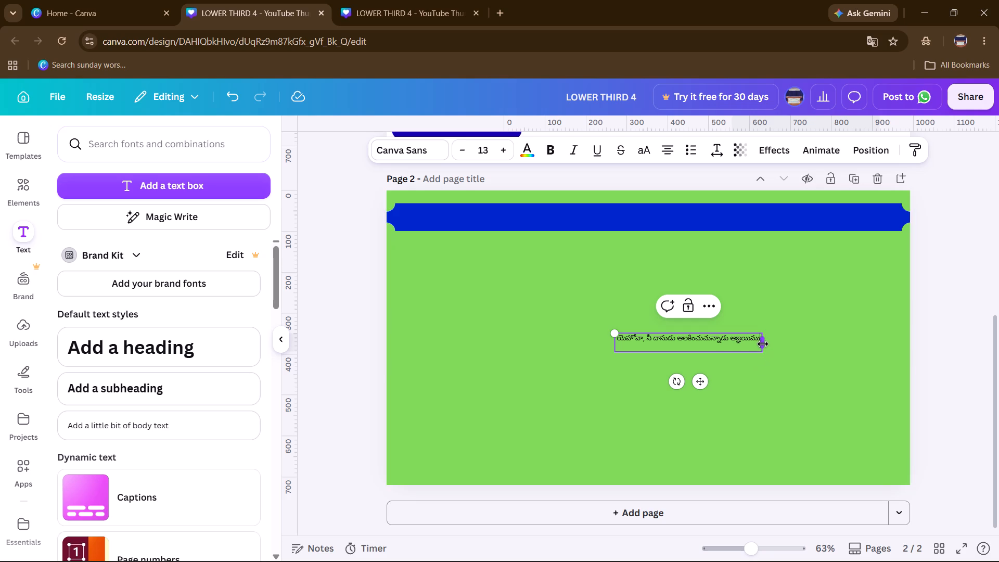
{"action": "left_click_drag", "start_coordinate": [763, 344], "coordinate": [849, 338]}
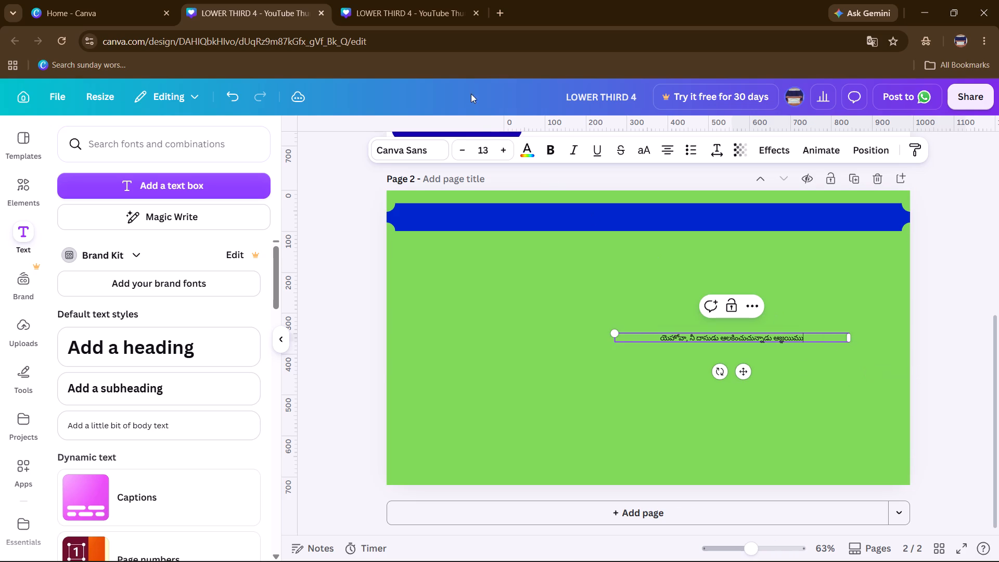
Set the new verse's font size to 24 and widen its box toward the page's right edge to fit one line.
{"action": "triple_click", "coordinate": [506, 156]}
{"action": "triple_click", "coordinate": [506, 156]}
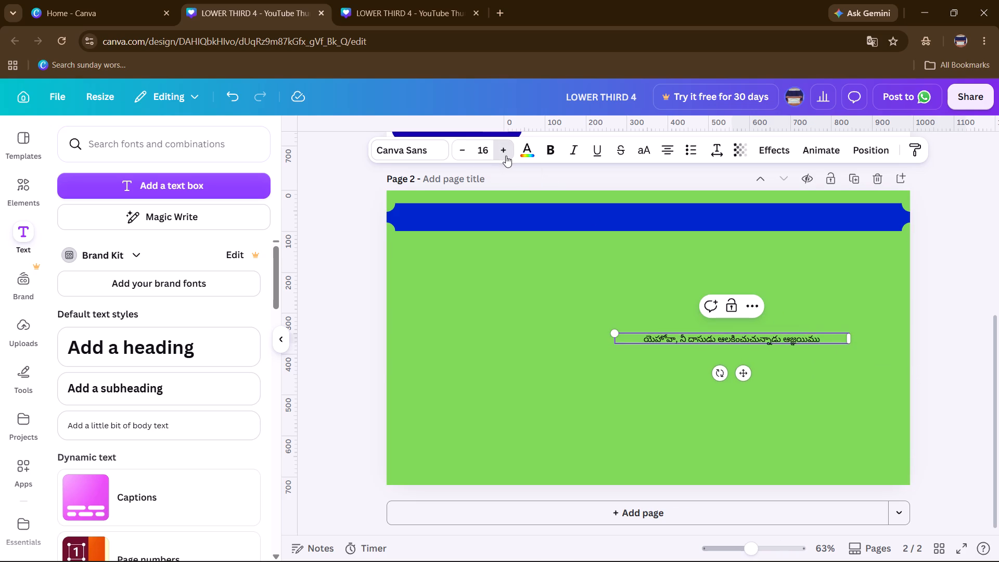
{"action": "double_click", "coordinate": [506, 156]}
{"action": "right_click", "coordinate": [506, 156]}
{"action": "double_click", "coordinate": [506, 156]}
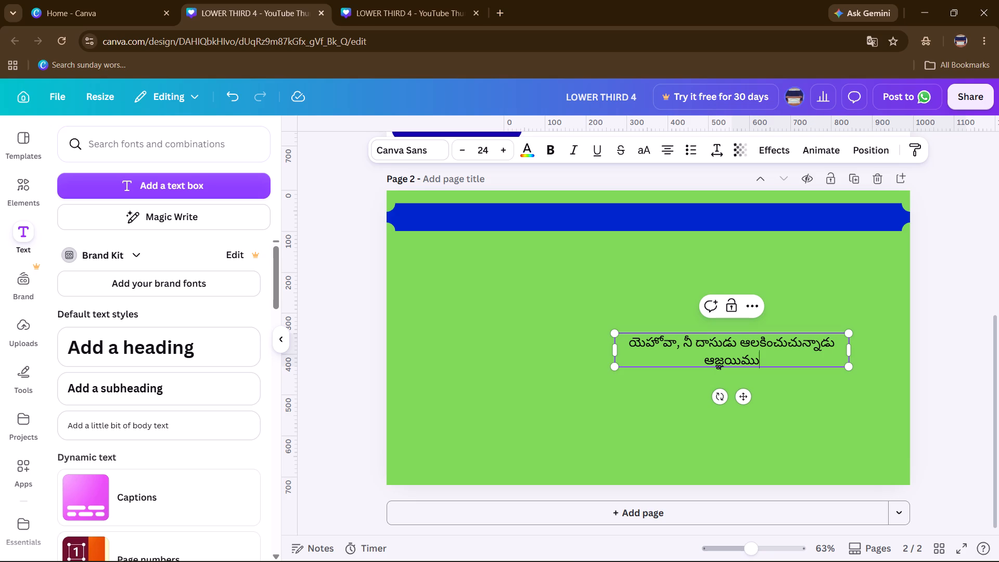
{"action": "left_click_drag", "start_coordinate": [850, 349], "coordinate": [906, 351]}
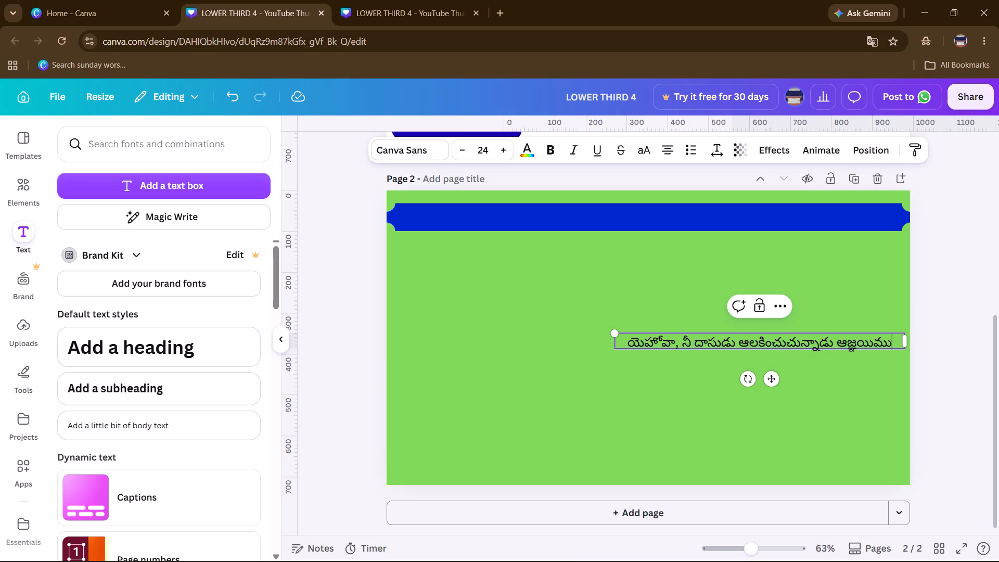
Move the Telugu verse up onto page 2's blue banner, near its centre.
{"action": "left_click_drag", "start_coordinate": [778, 346], "coordinate": [734, 349]}
{"action": "left_click_drag", "start_coordinate": [681, 297], "coordinate": [687, 356]}
{"action": "left_click", "coordinate": [670, 309]}
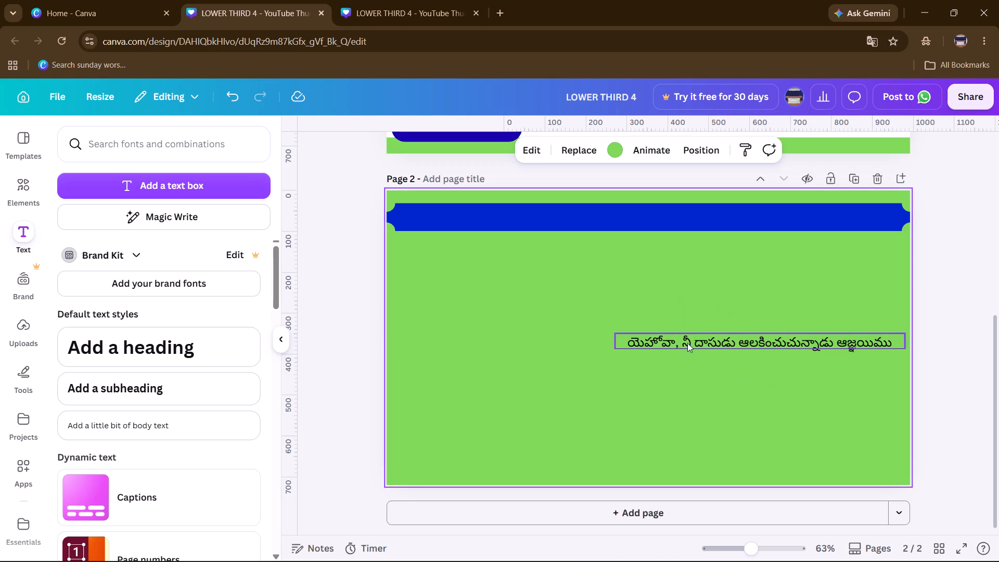
{"action": "left_click_drag", "start_coordinate": [690, 342], "coordinate": [560, 169]}
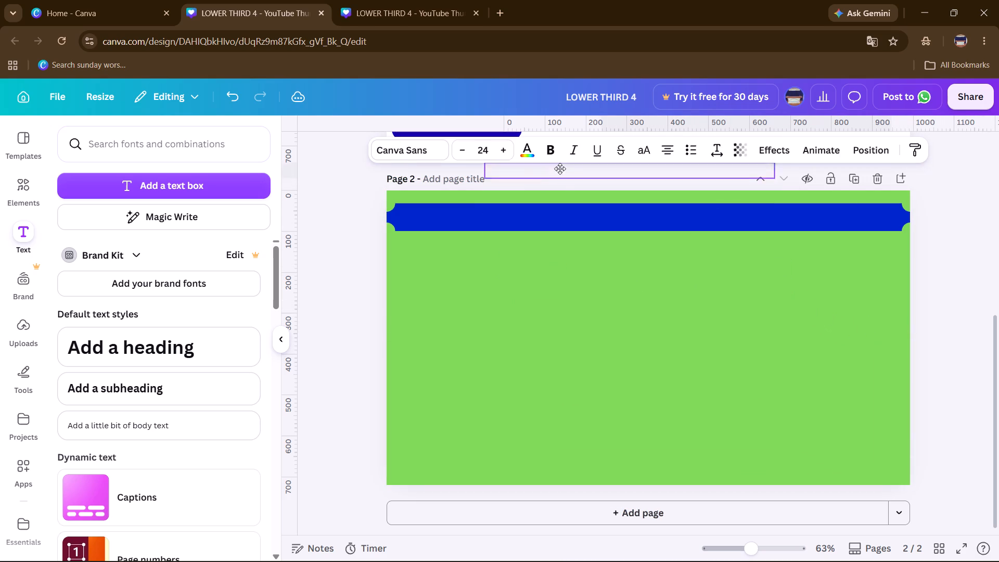
{"action": "left_click_drag", "start_coordinate": [560, 169], "coordinate": [563, 217]}
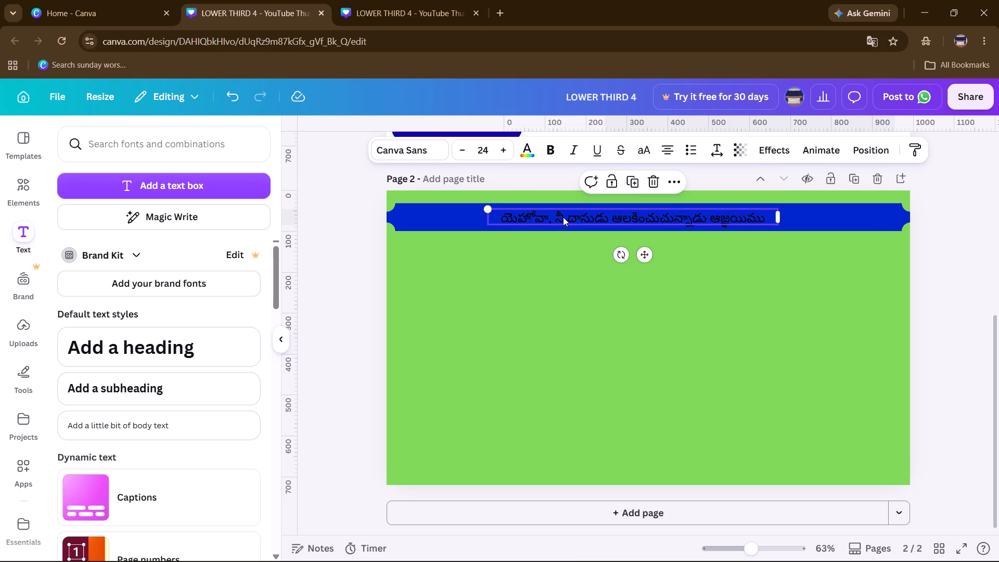
Change the Telugu verse's text color to white.
{"action": "left_click", "coordinate": [530, 156]}
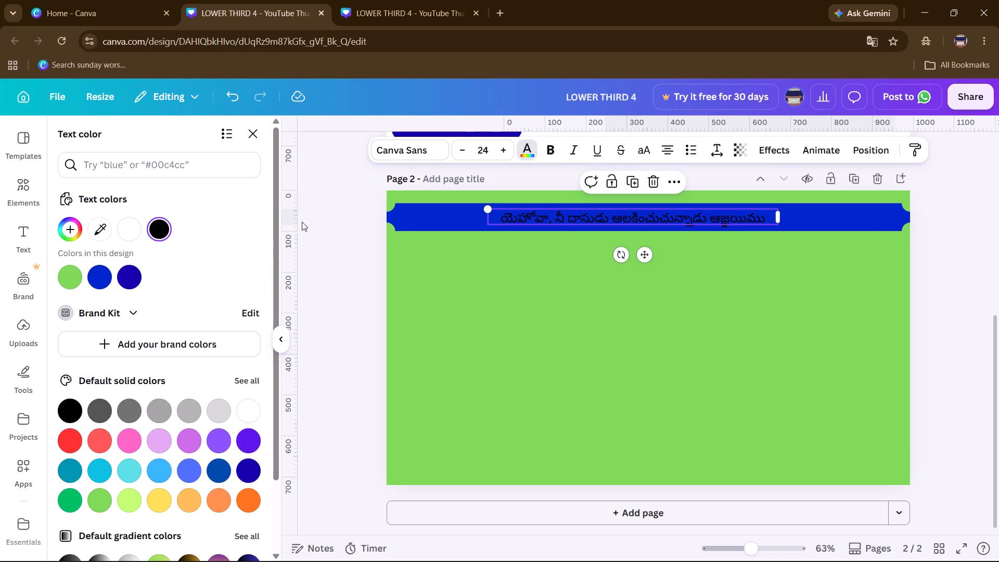
{"action": "left_click", "coordinate": [127, 235]}
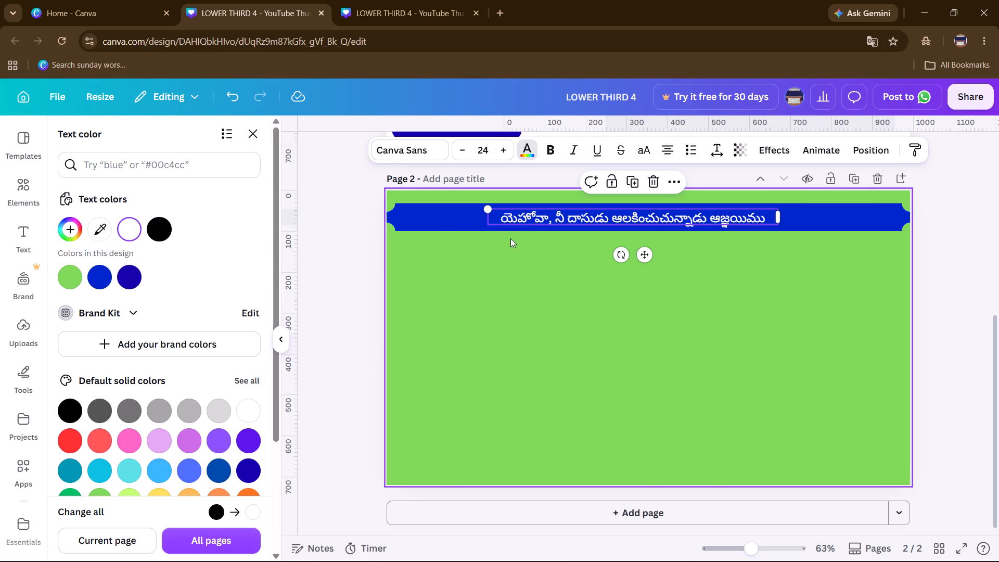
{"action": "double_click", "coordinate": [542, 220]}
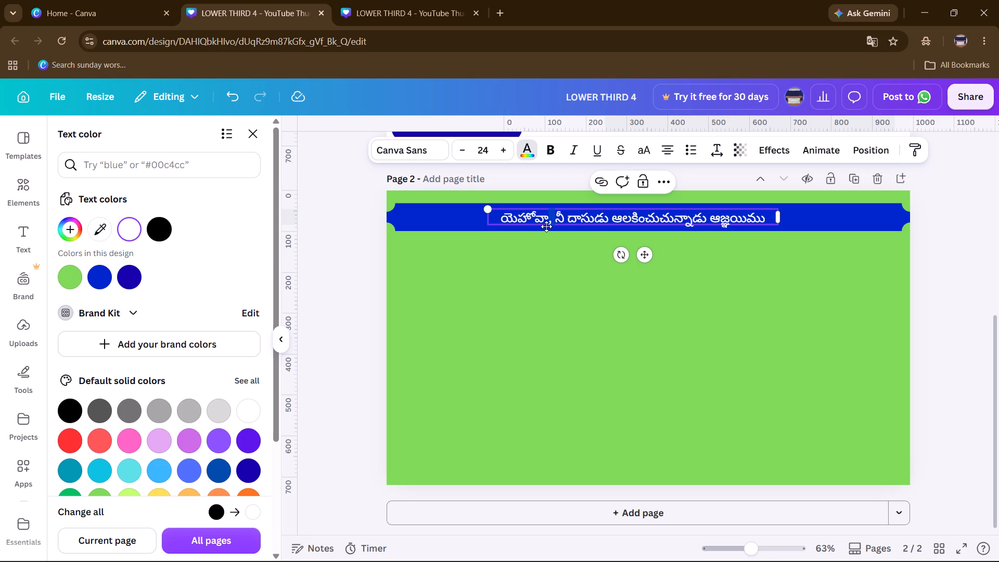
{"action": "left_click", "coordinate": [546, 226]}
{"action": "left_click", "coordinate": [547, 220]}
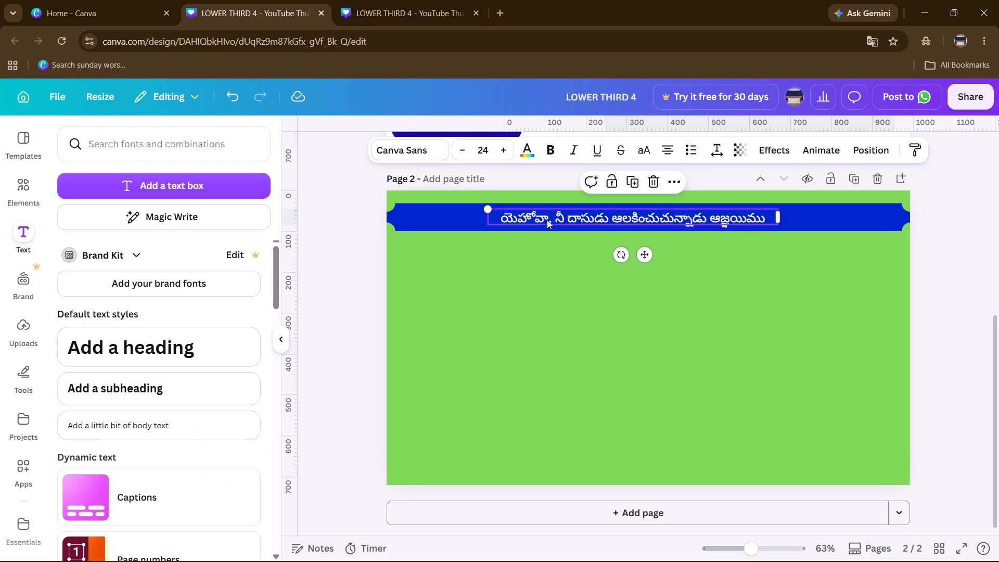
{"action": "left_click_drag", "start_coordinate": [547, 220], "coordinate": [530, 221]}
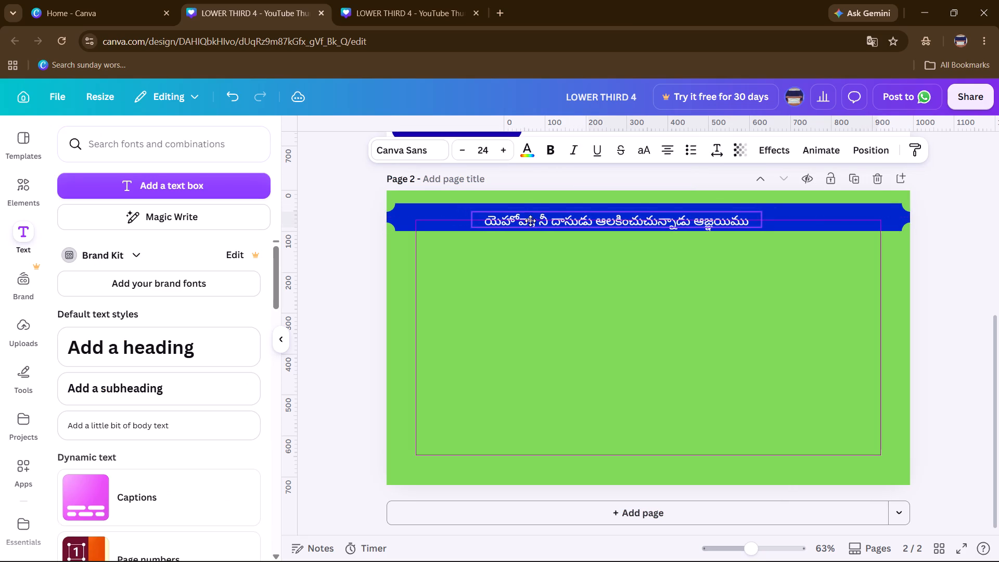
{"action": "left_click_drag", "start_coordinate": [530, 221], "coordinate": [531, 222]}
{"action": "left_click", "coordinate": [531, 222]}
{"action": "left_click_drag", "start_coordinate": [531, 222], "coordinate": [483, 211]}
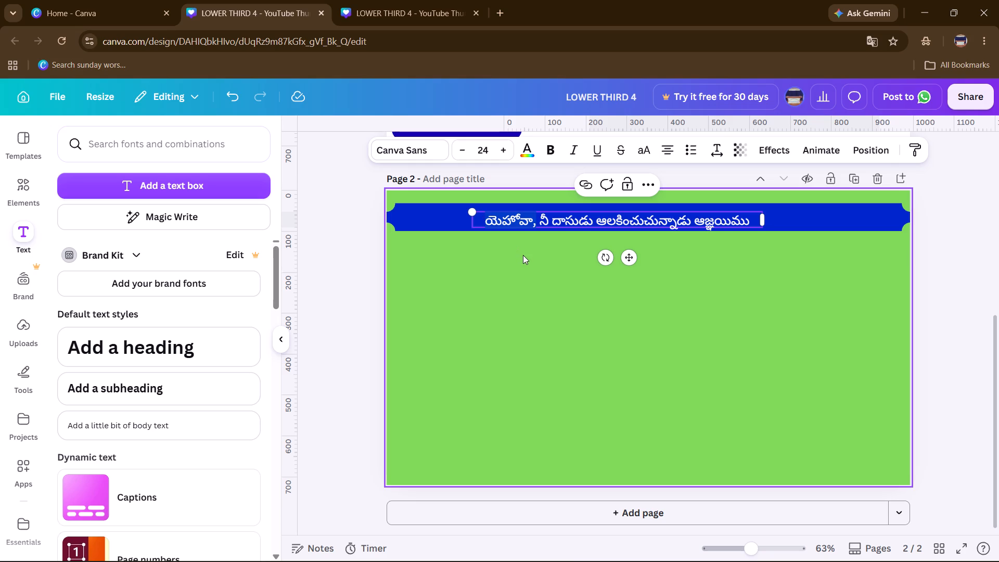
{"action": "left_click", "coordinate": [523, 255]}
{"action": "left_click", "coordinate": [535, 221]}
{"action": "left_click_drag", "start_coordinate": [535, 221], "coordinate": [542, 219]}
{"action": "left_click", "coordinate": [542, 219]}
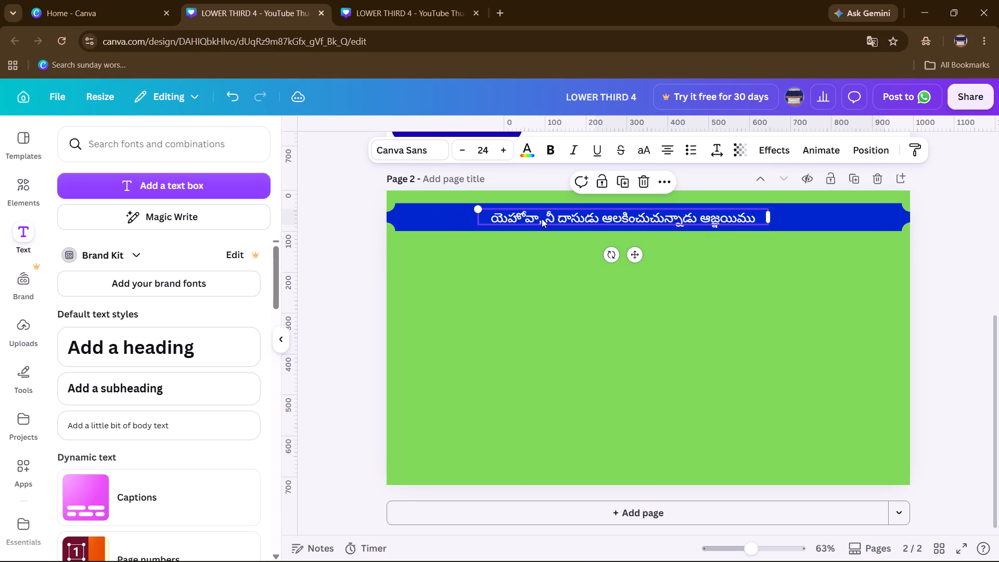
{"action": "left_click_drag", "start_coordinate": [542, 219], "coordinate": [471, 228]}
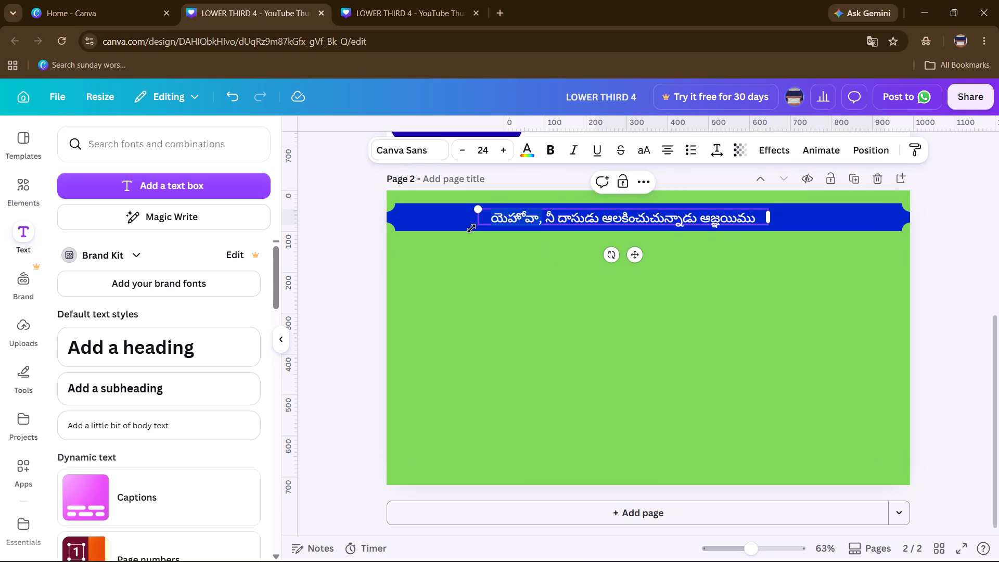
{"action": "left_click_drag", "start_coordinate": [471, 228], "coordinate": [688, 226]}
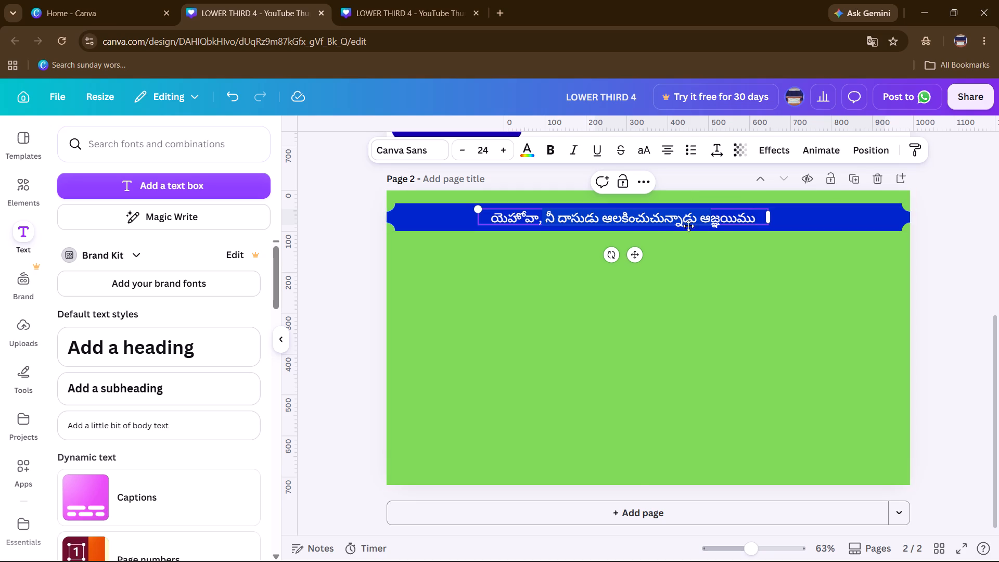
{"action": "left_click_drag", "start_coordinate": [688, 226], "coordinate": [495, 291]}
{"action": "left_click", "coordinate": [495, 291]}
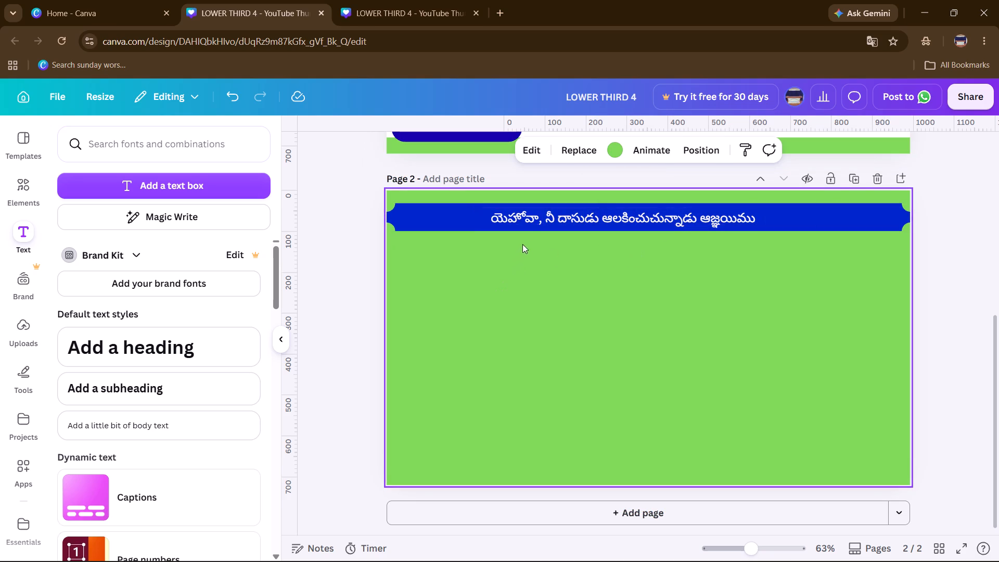
Color only the verse's first word, "యెహోవా,", red, including its comma.
{"action": "left_click", "coordinate": [535, 221]}
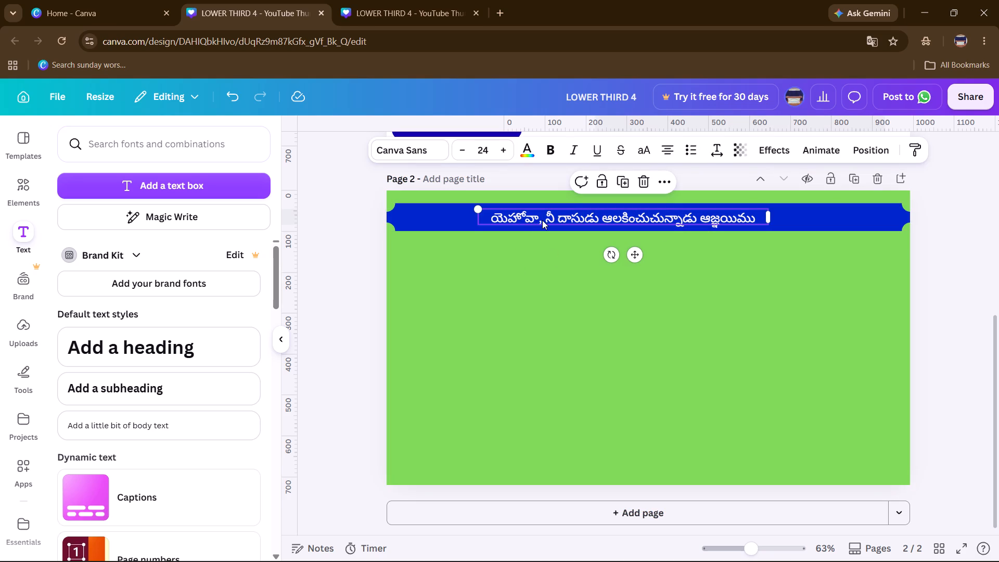
{"action": "left_click", "coordinate": [542, 220]}
{"action": "left_click_drag", "start_coordinate": [542, 220], "coordinate": [523, 215]}
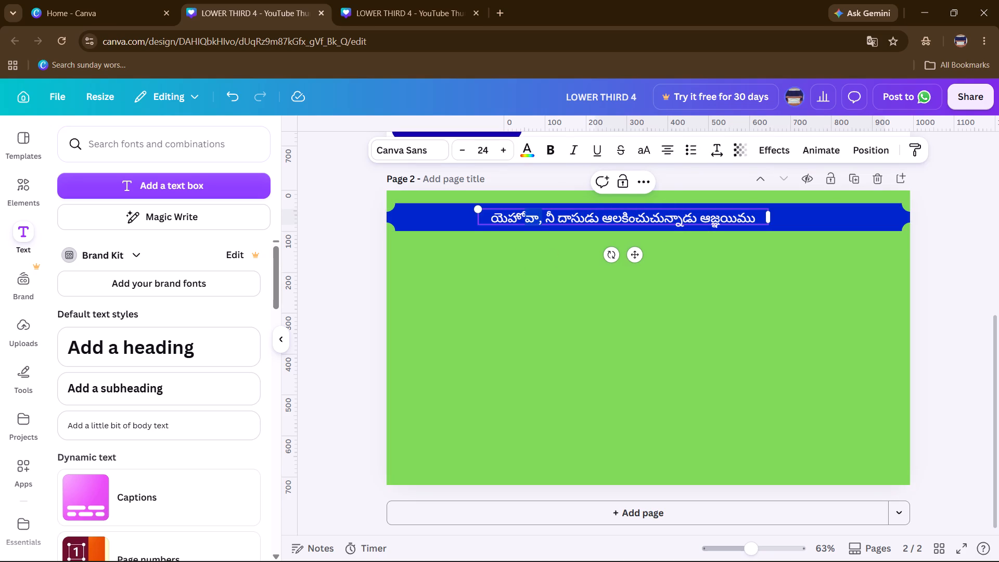
{"action": "left_click_drag", "start_coordinate": [523, 215], "coordinate": [519, 228]}
{"action": "left_click_drag", "start_coordinate": [519, 228], "coordinate": [471, 231]}
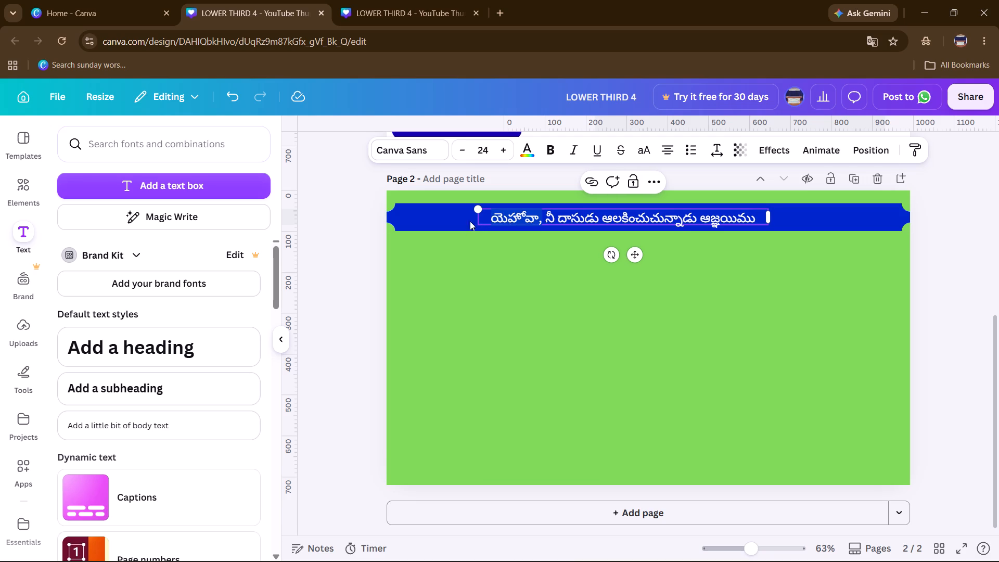
{"action": "left_click", "coordinate": [520, 150]}
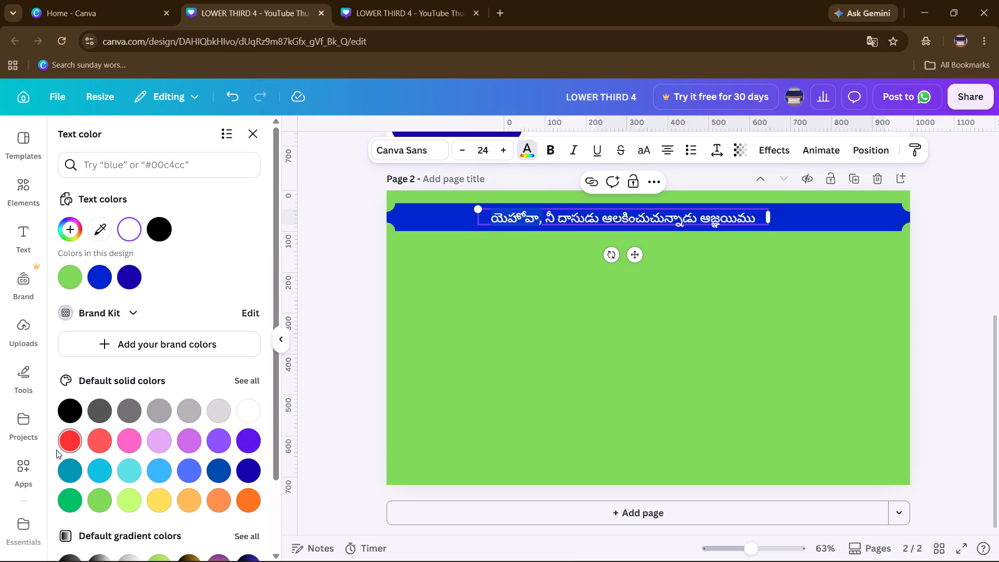
{"action": "left_click", "coordinate": [62, 440]}
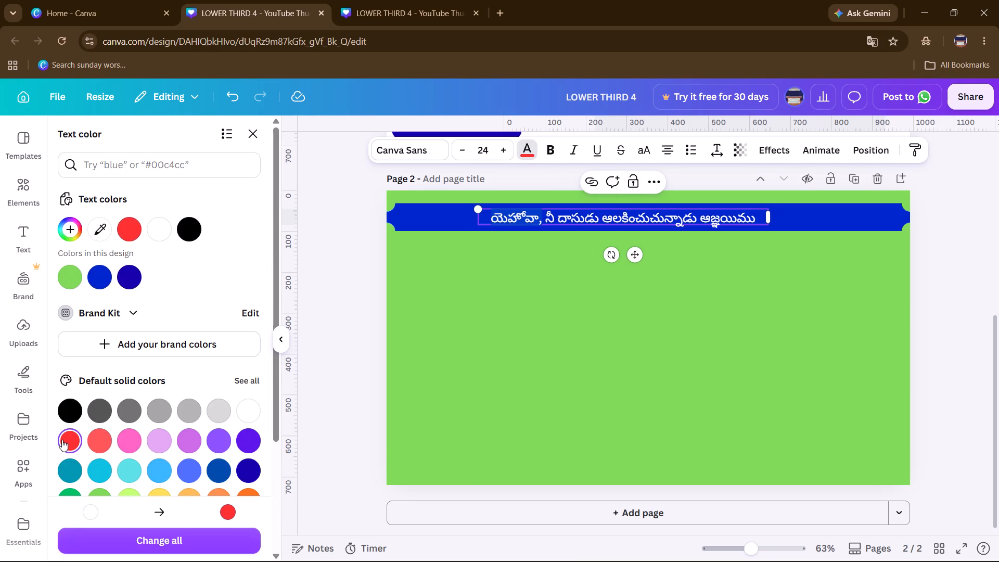
{"action": "left_click", "coordinate": [452, 378]}
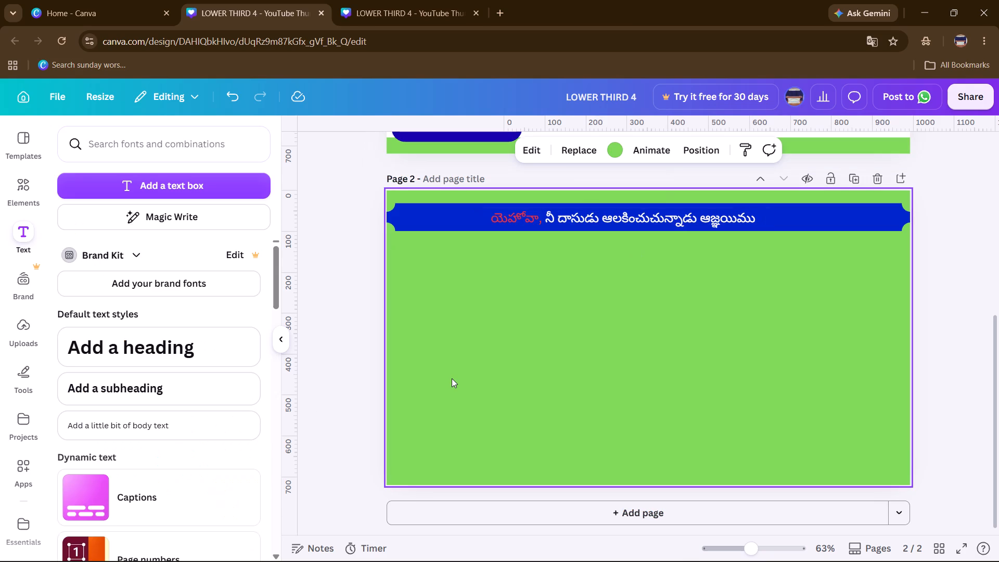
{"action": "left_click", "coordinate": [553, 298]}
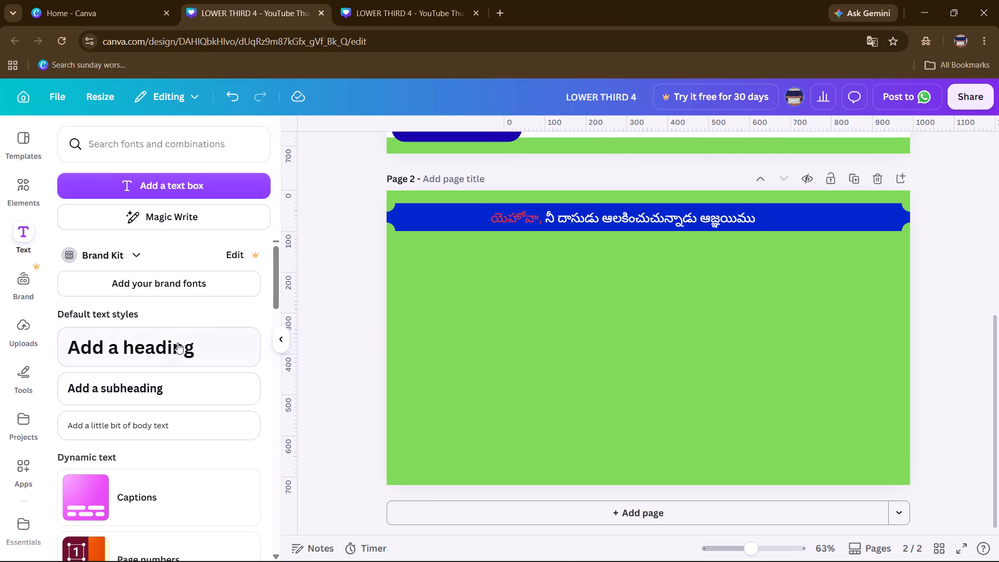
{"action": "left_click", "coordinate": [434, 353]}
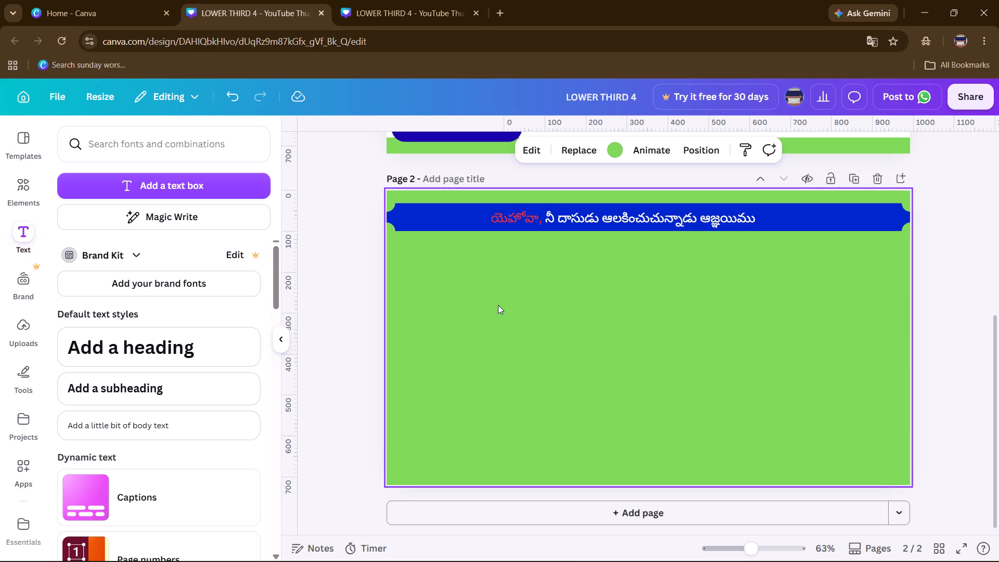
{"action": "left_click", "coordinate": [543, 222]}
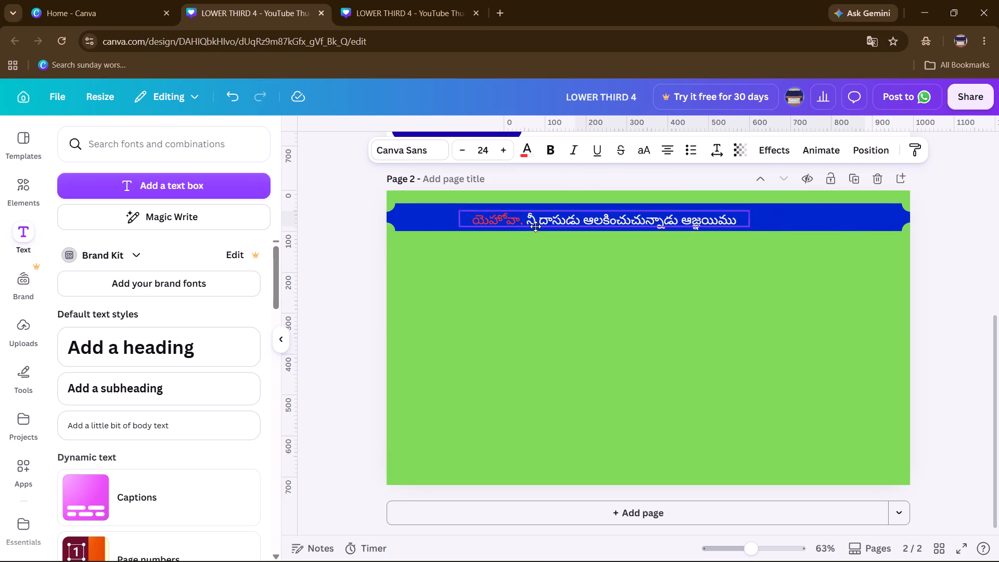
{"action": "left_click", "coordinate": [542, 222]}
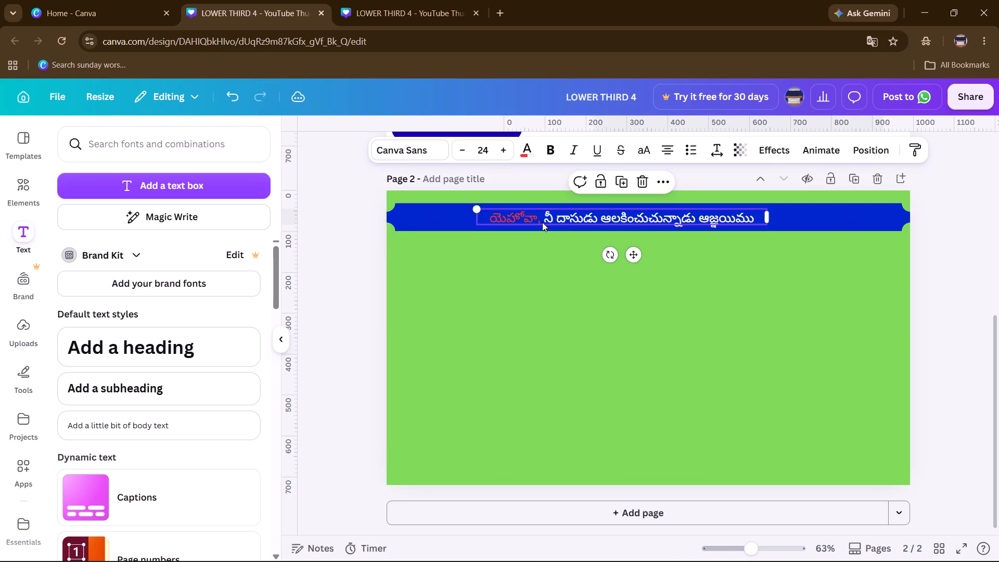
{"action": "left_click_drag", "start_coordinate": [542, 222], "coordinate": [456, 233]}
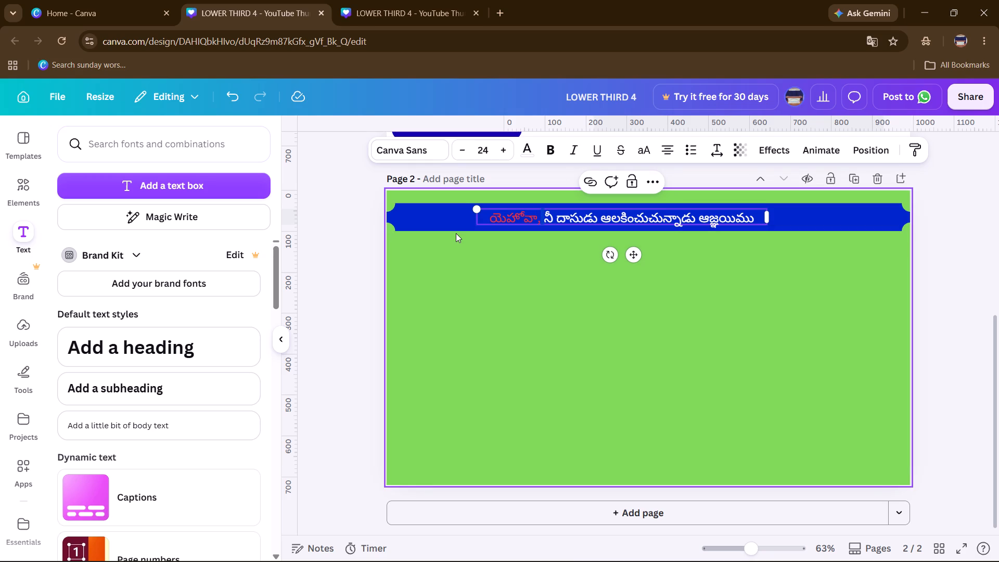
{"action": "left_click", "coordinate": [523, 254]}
Apply an Outline effect to the Telugu verse with thickness 45 and the outline color White.
{"action": "left_click", "coordinate": [540, 221]}
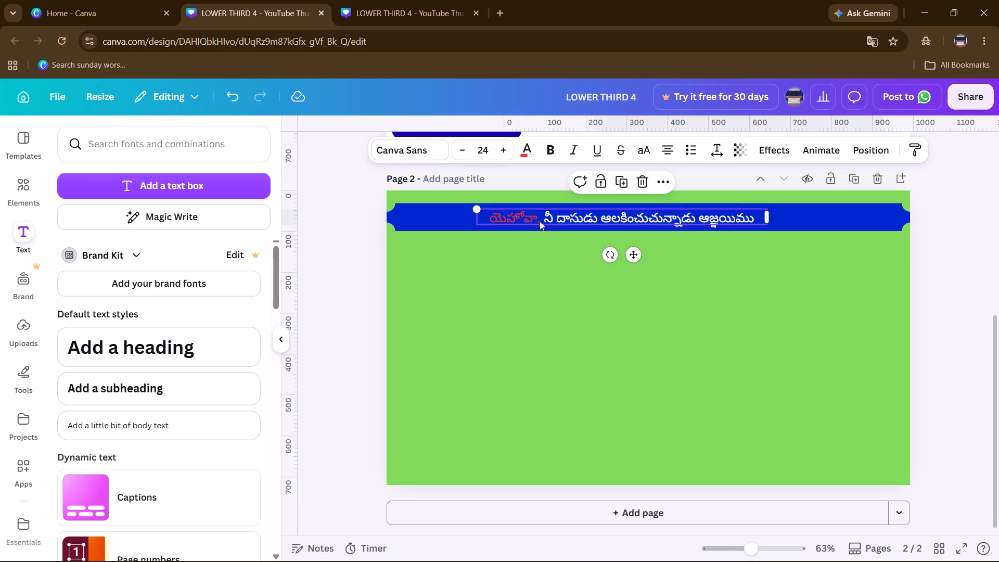
{"action": "left_click_drag", "start_coordinate": [540, 221], "coordinate": [533, 222]}
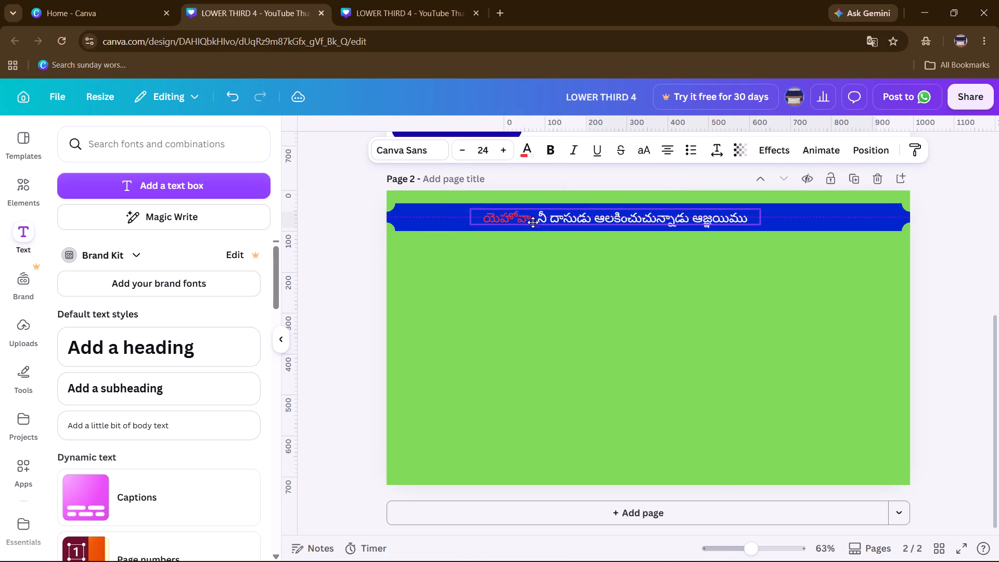
{"action": "left_click_drag", "start_coordinate": [533, 222], "coordinate": [533, 222]}
{"action": "left_click", "coordinate": [534, 220]}
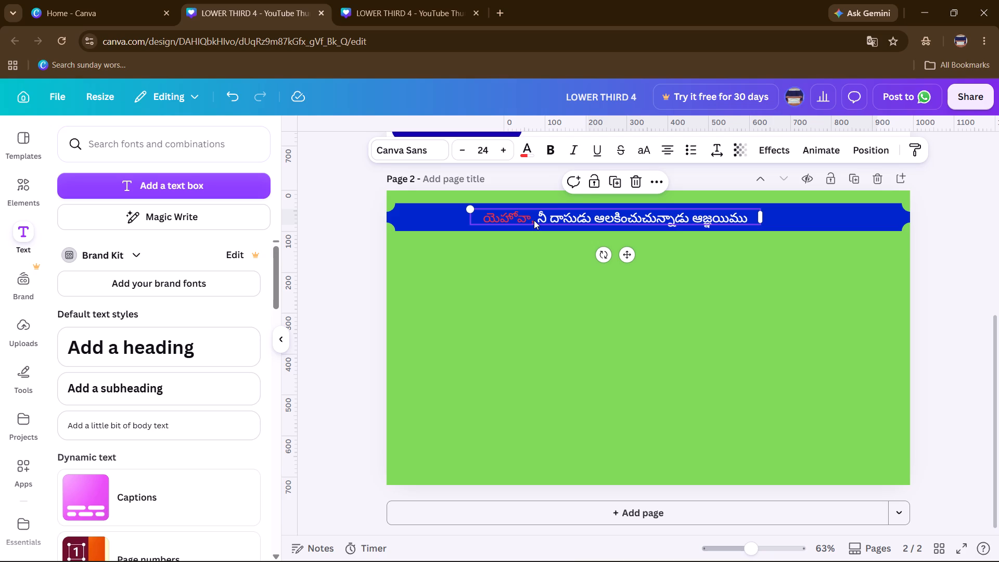
{"action": "left_click_drag", "start_coordinate": [534, 220], "coordinate": [475, 215]}
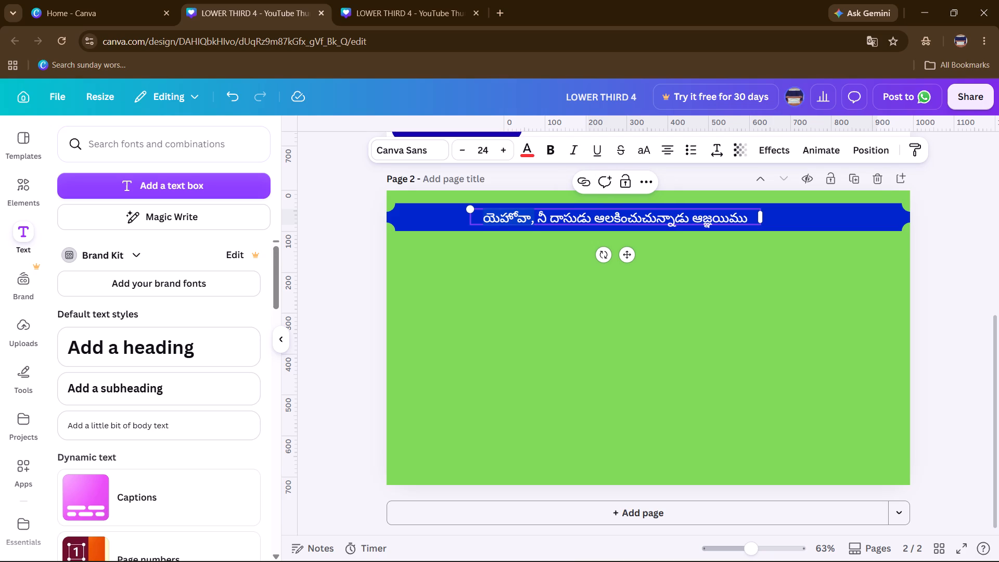
{"action": "left_click", "coordinate": [762, 150]}
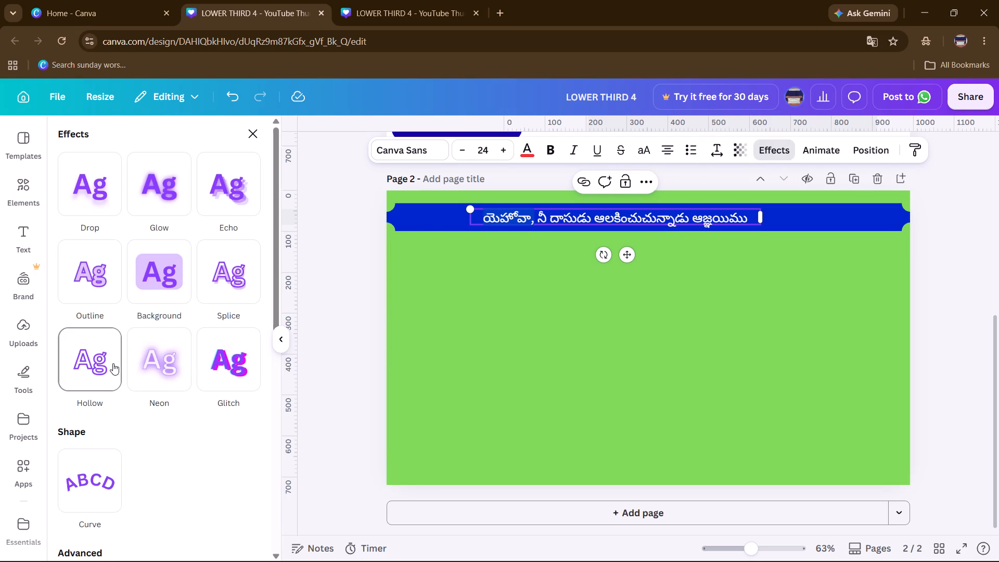
{"action": "left_click", "coordinate": [113, 363]}
{"action": "left_click", "coordinate": [94, 287]}
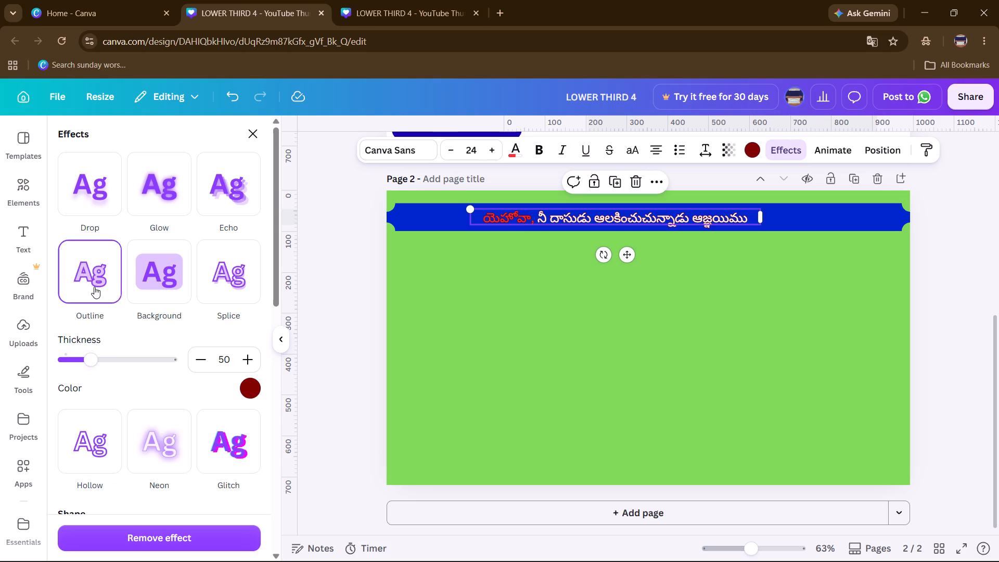
{"action": "left_click", "coordinate": [91, 367]}
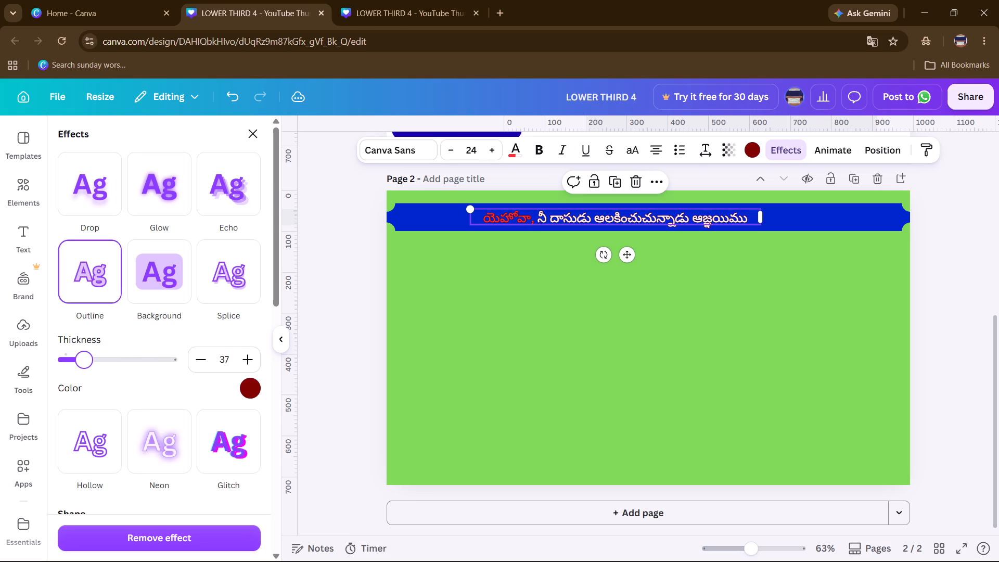
{"action": "left_click", "coordinate": [249, 387]}
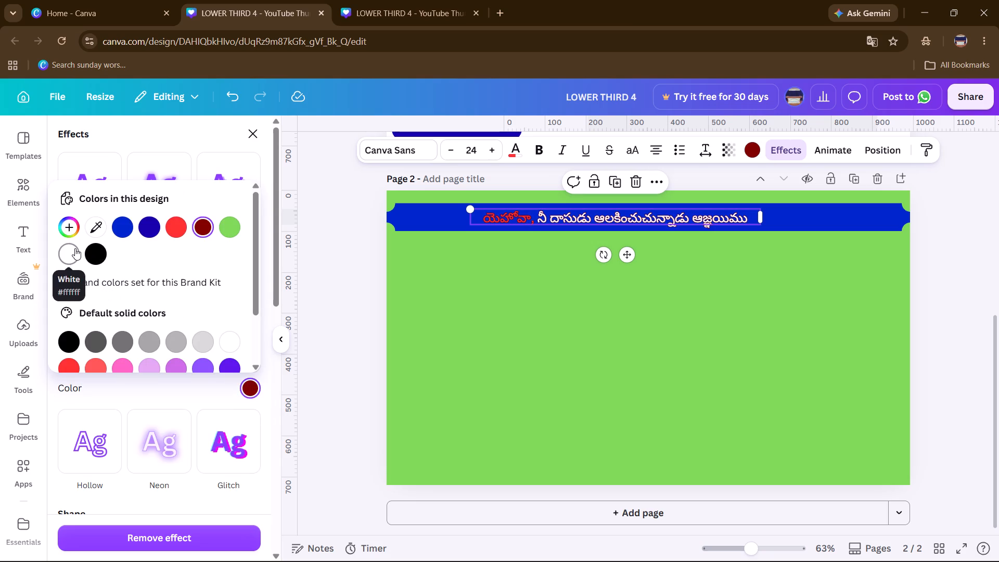
{"action": "left_click", "coordinate": [75, 248]}
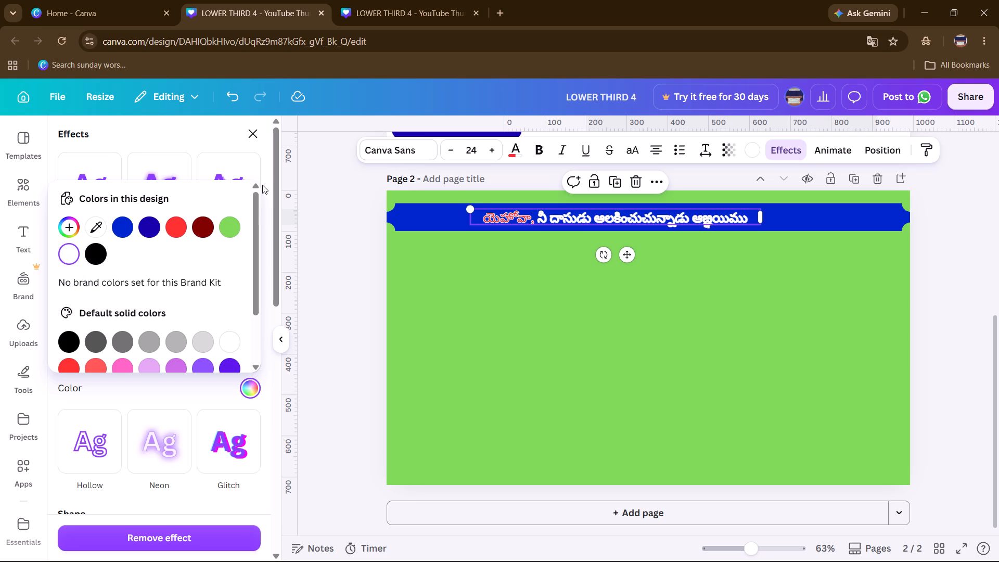
{"action": "left_click", "coordinate": [241, 143]}
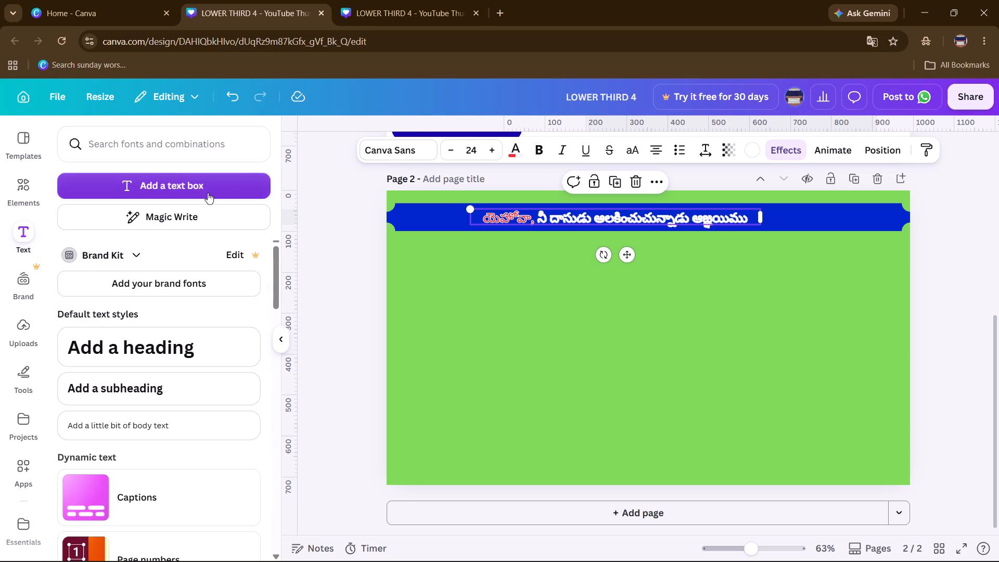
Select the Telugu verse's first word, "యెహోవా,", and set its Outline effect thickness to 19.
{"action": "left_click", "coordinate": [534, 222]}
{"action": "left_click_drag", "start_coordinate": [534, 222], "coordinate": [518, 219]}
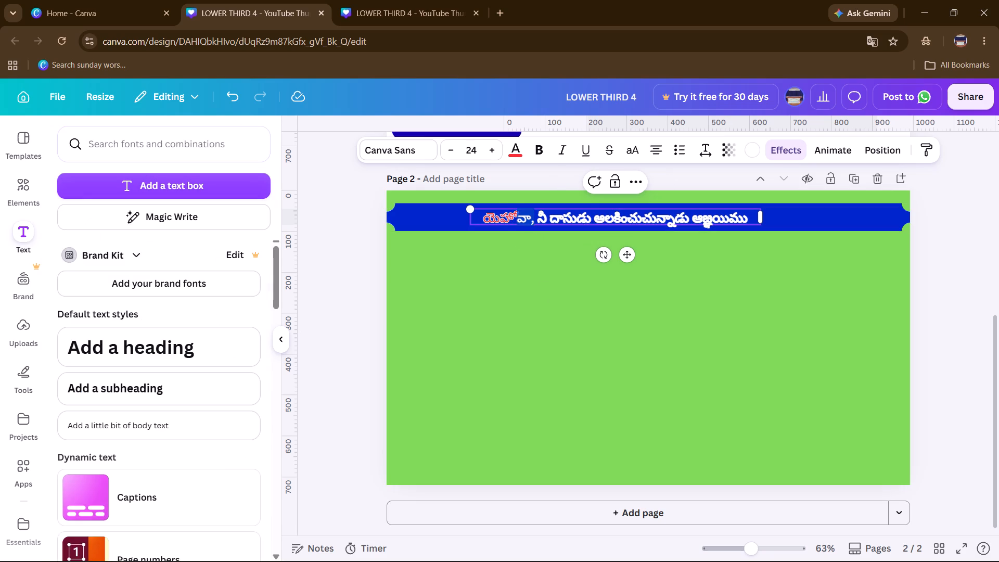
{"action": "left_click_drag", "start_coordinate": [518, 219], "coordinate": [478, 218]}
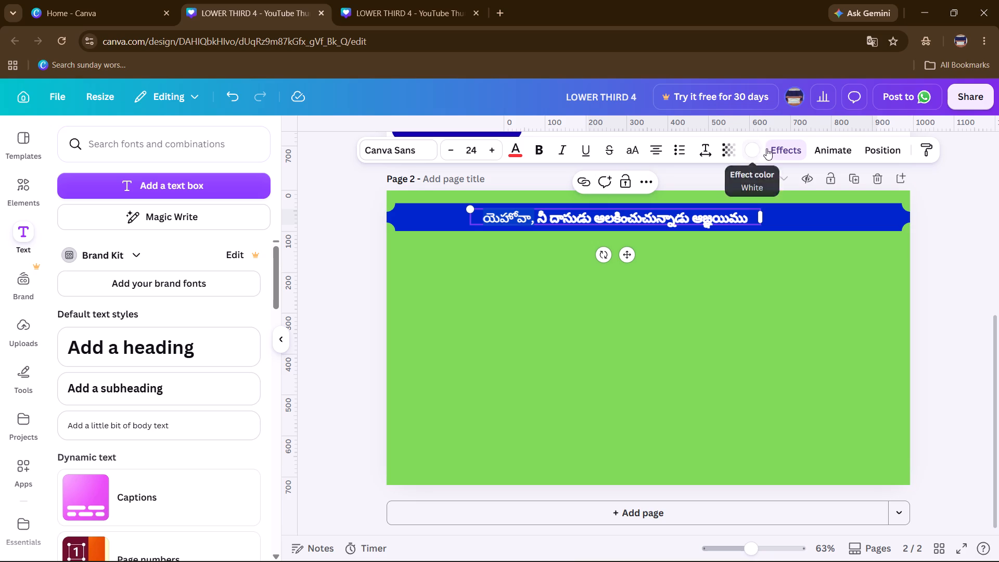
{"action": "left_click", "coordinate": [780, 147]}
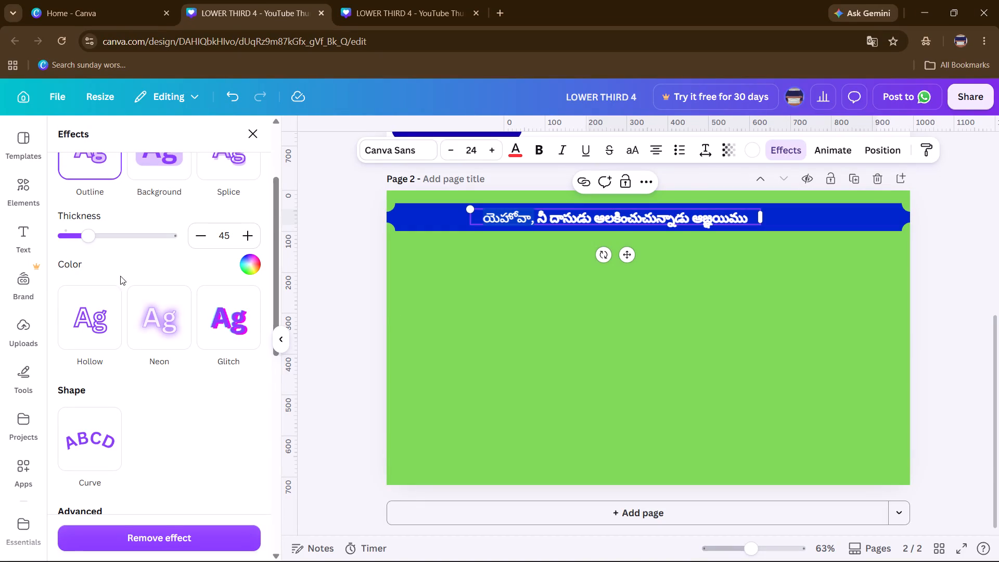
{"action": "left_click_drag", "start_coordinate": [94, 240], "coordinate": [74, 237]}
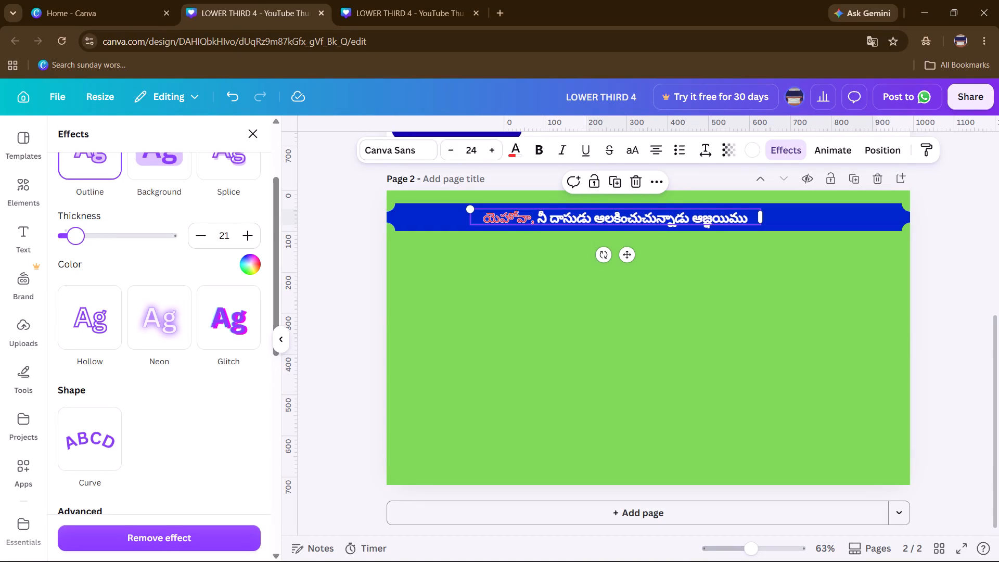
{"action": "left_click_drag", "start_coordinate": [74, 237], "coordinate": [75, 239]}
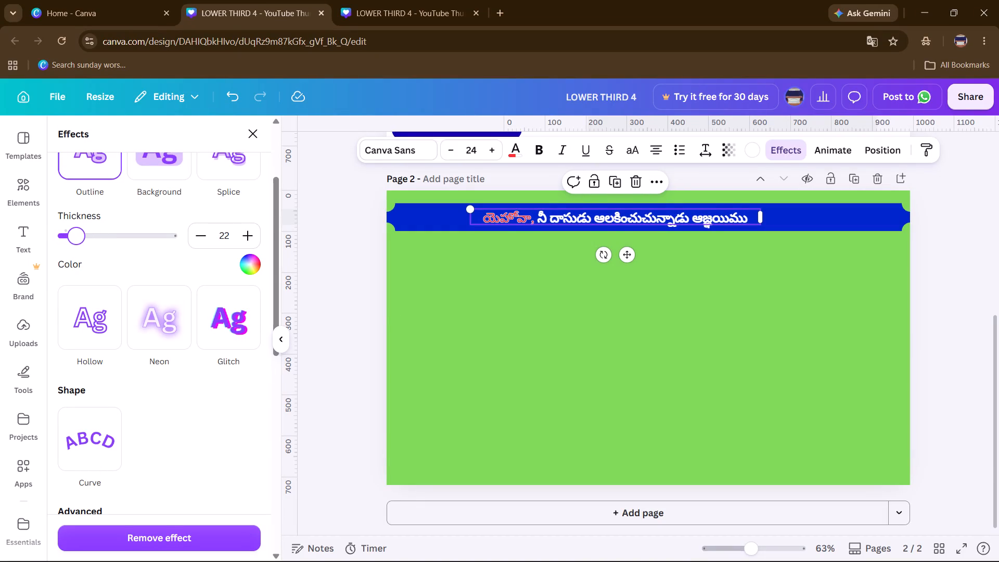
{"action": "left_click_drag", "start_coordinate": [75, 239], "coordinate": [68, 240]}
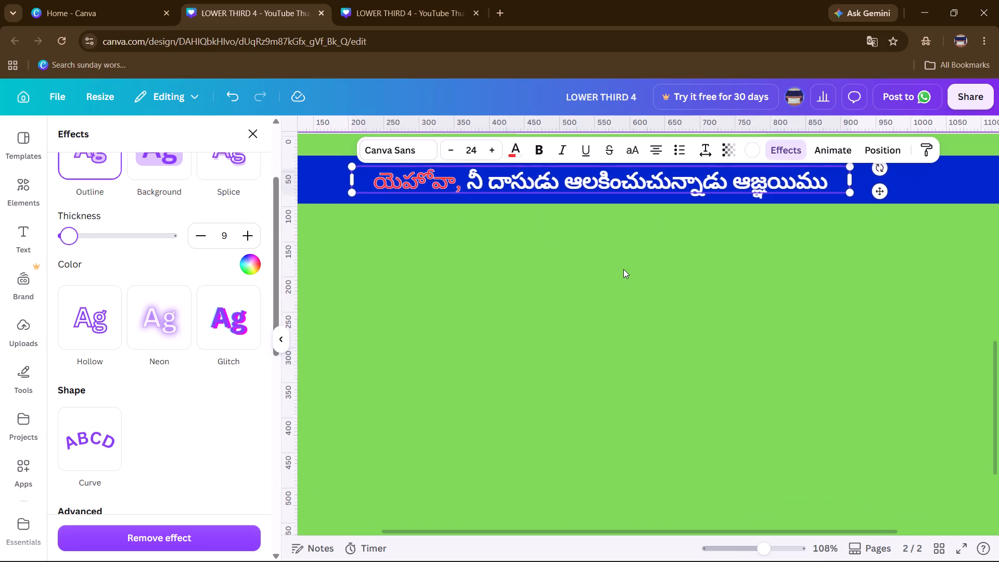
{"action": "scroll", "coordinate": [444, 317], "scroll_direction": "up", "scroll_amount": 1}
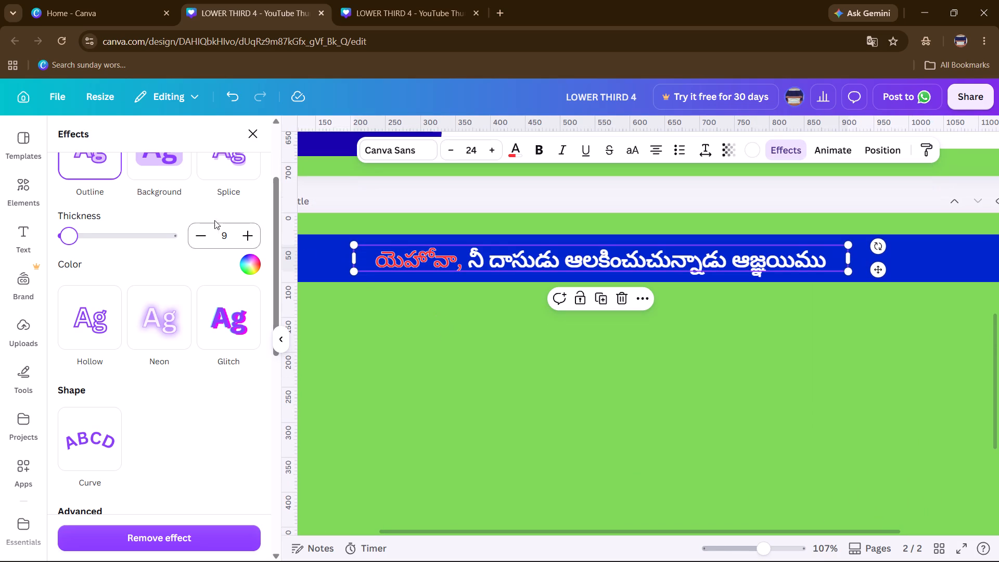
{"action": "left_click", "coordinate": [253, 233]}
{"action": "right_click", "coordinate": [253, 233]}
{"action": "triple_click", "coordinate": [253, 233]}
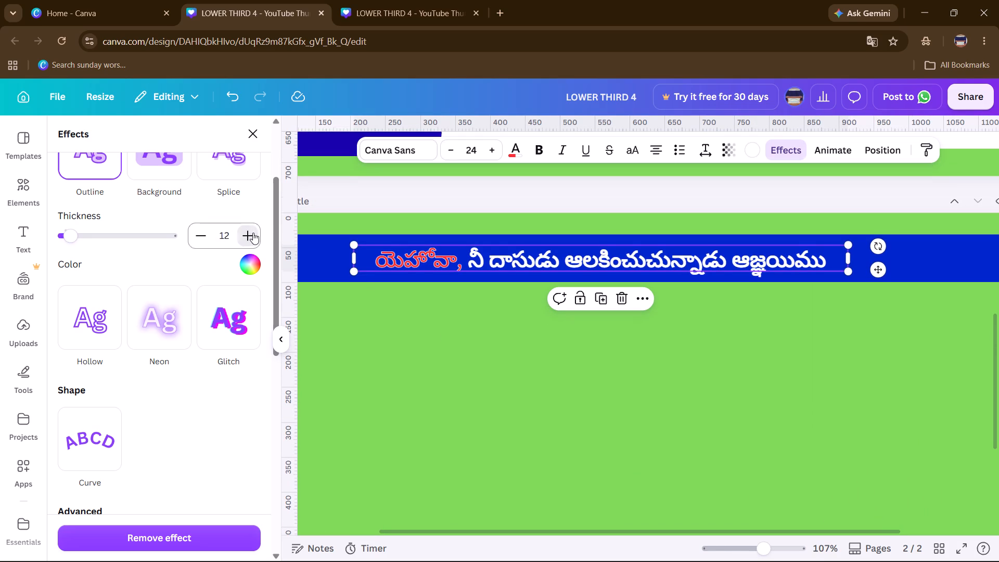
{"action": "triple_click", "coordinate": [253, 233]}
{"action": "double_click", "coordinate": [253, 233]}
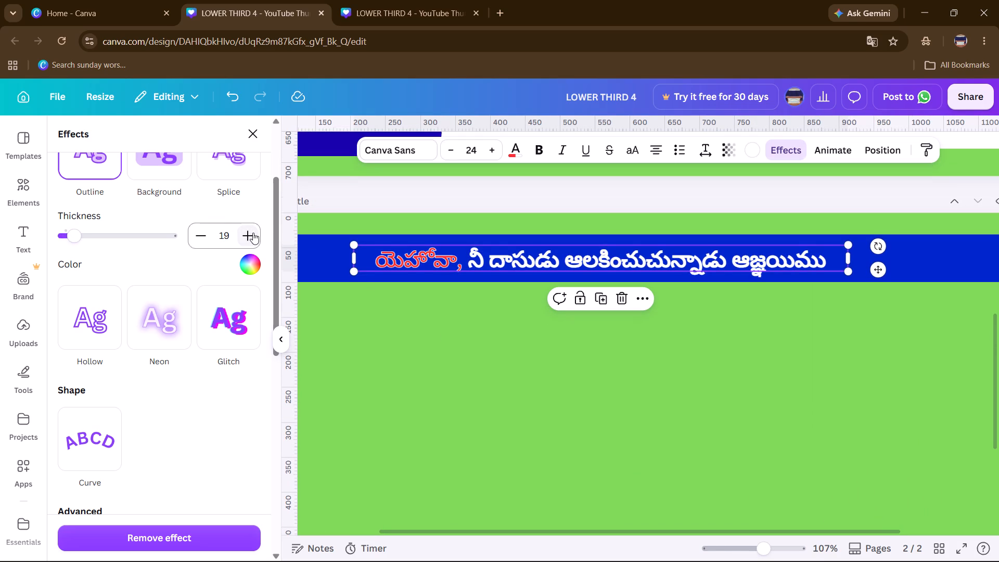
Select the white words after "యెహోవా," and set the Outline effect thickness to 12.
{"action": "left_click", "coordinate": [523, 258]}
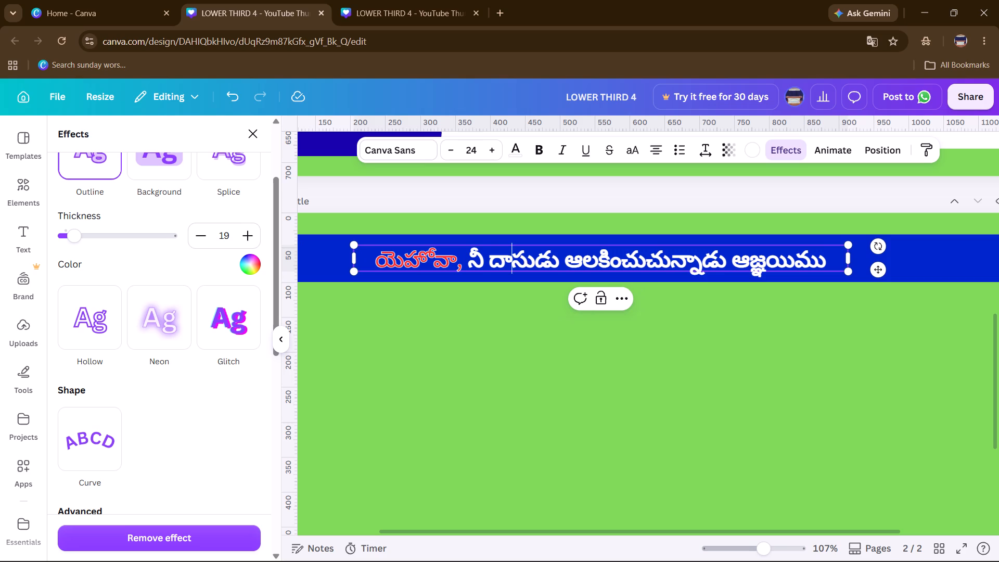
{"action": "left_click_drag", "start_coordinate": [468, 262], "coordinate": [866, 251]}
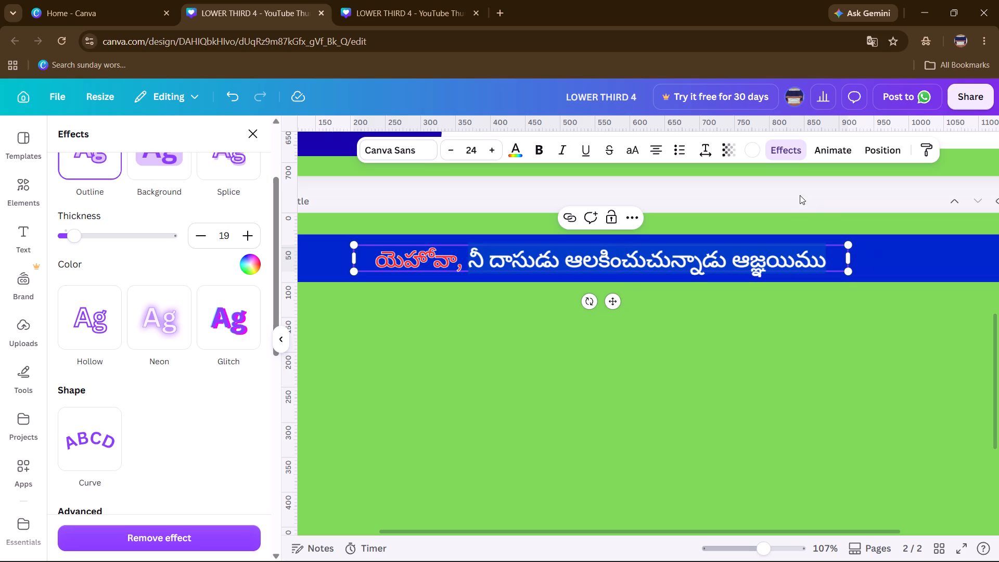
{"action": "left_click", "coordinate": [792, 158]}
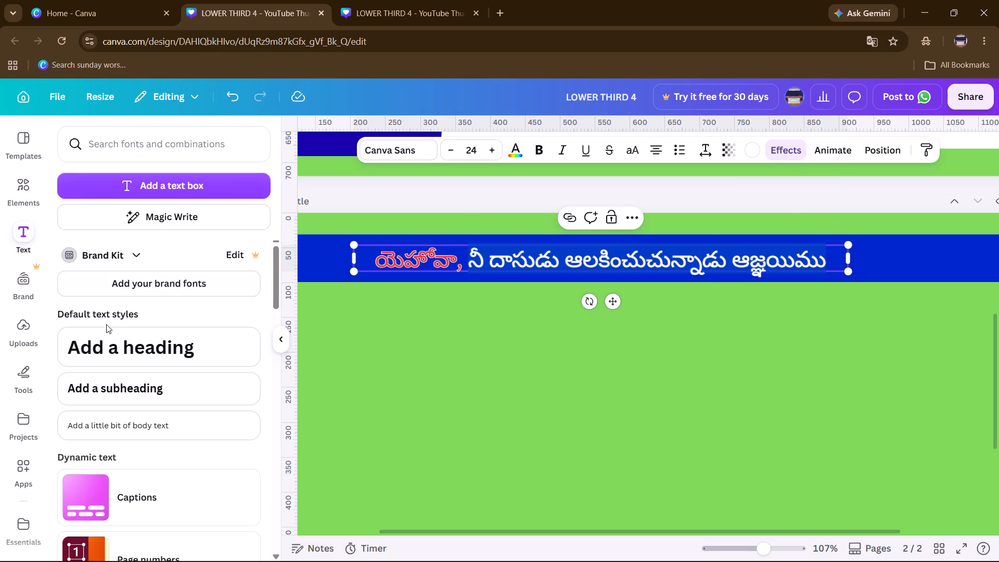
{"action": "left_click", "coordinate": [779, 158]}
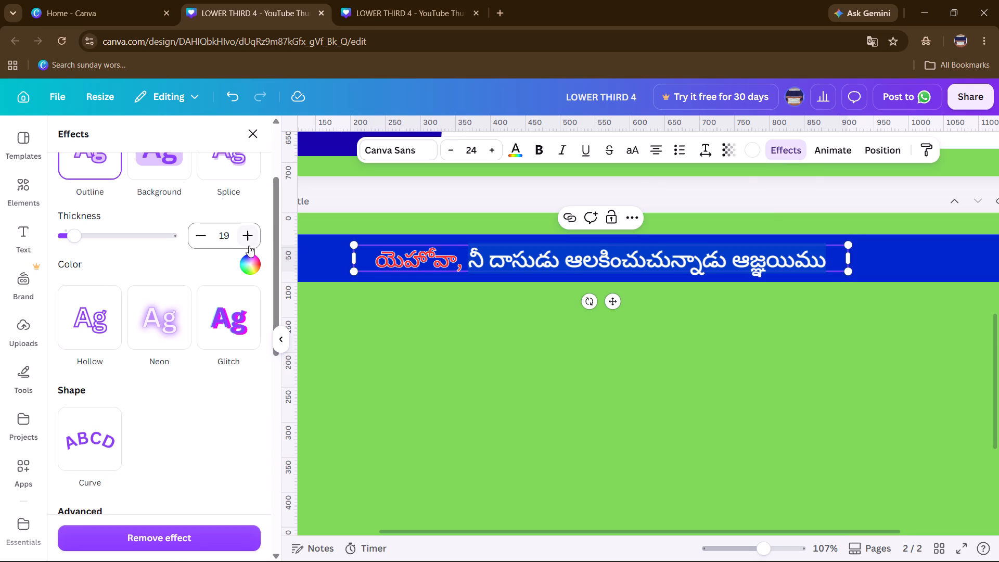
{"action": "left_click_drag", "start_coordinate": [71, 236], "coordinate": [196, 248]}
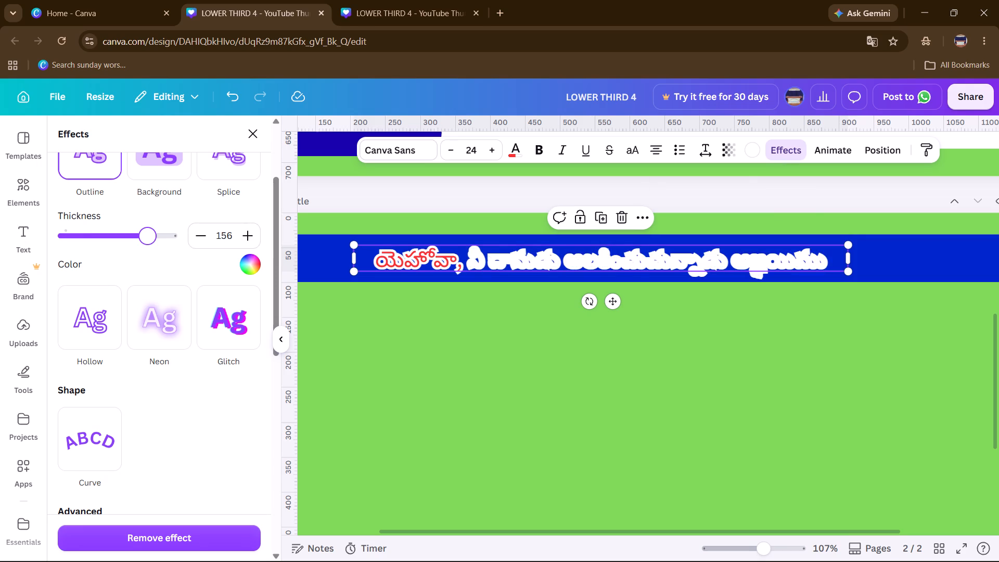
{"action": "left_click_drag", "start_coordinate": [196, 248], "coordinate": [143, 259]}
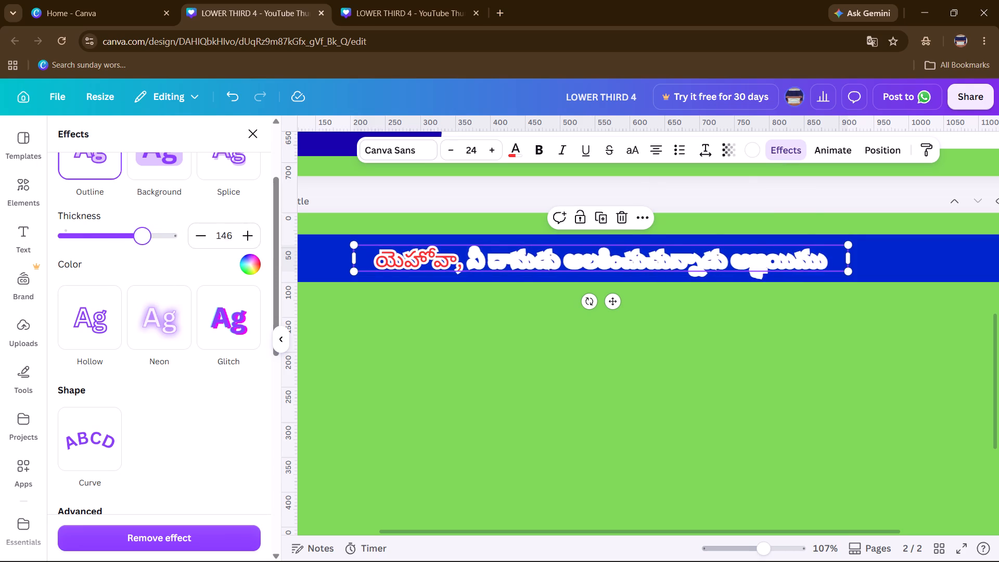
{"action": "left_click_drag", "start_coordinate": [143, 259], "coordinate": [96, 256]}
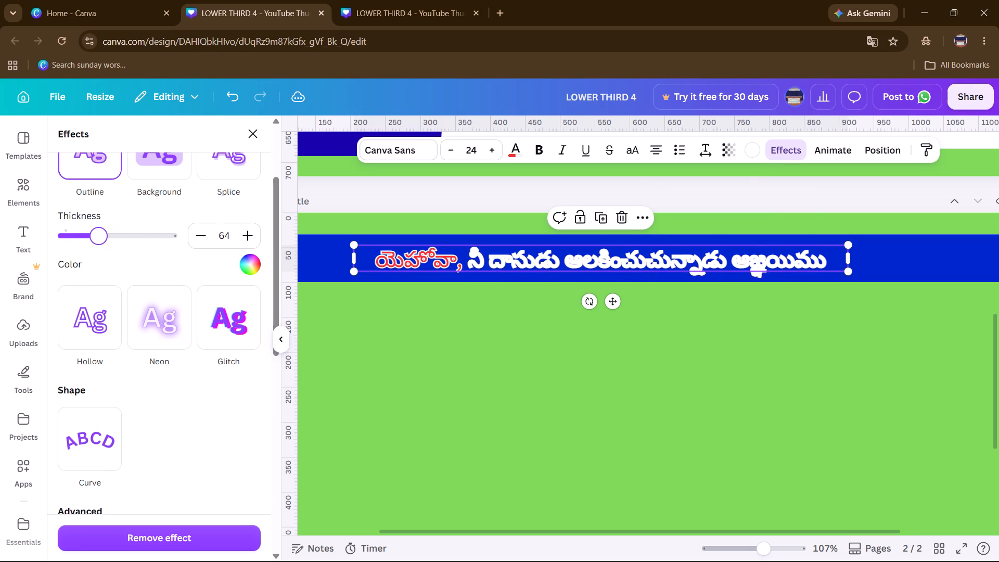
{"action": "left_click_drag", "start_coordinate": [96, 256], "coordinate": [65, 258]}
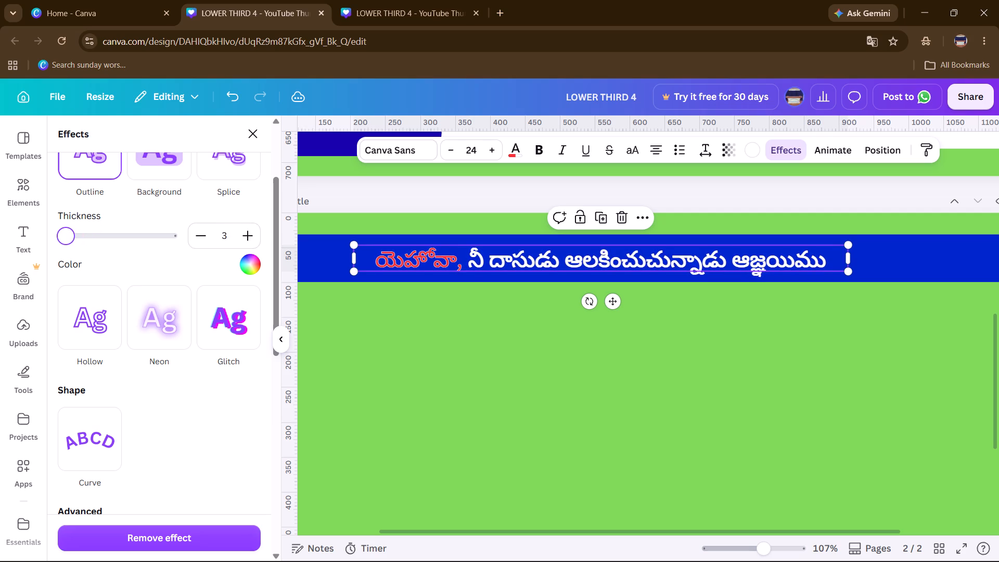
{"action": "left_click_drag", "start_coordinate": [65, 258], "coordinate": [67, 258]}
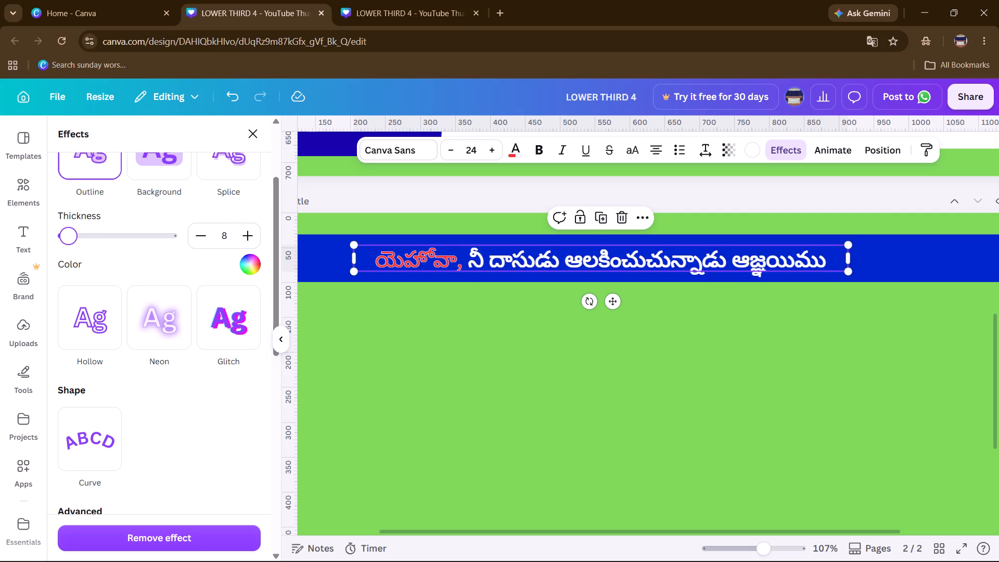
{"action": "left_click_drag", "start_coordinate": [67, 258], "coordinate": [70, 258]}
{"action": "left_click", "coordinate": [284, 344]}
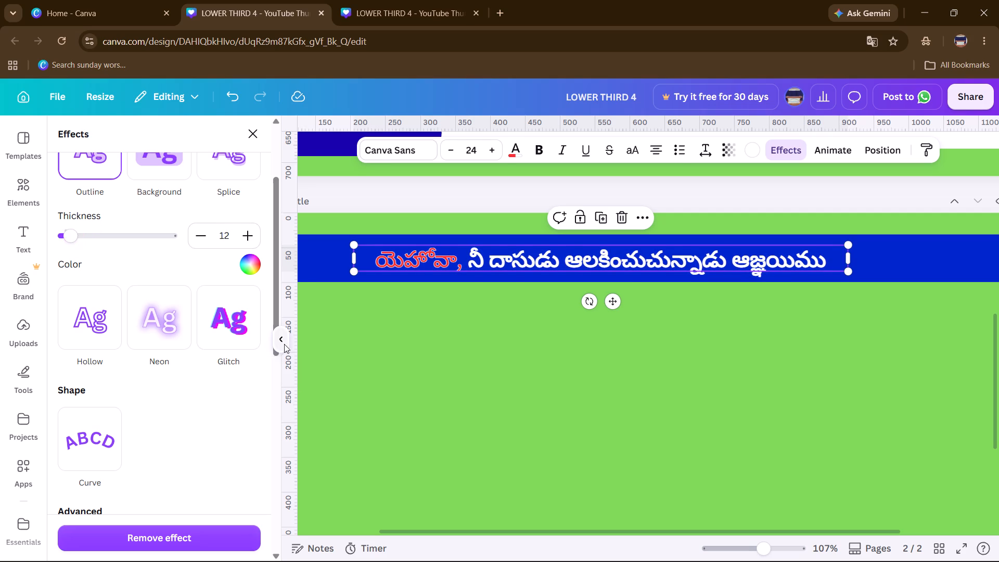
Shift the Telugu verse slightly rightward along page 2's blue banner, closer to its centre.
{"action": "left_click_drag", "start_coordinate": [341, 331], "coordinate": [329, 266]}
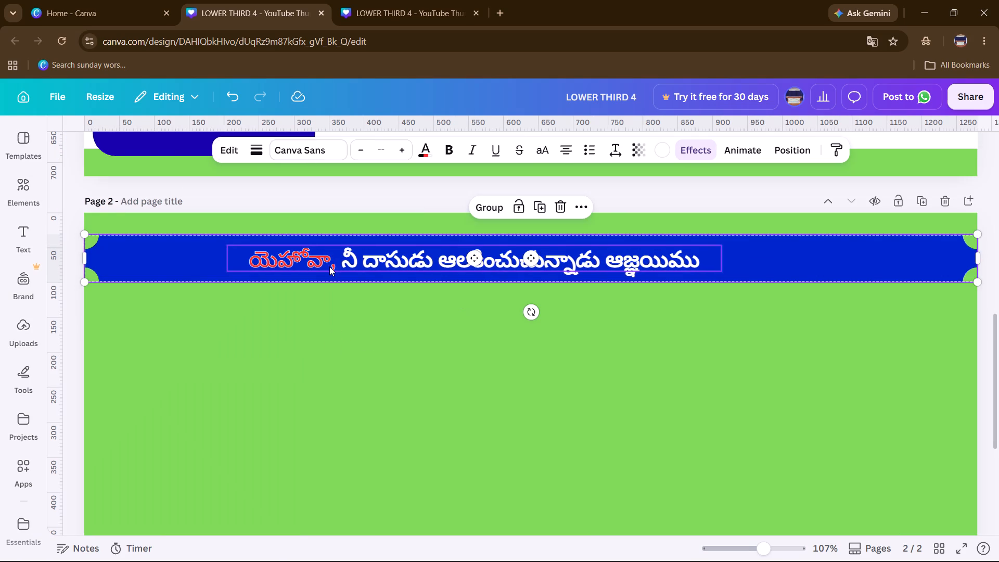
{"action": "left_click", "coordinate": [345, 345]}
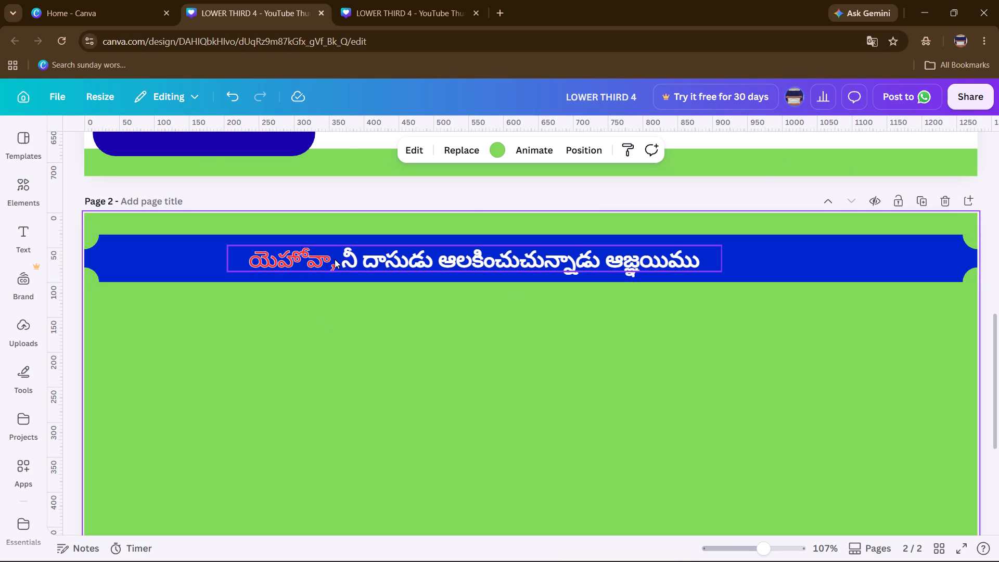
{"action": "left_click_drag", "start_coordinate": [336, 259], "coordinate": [354, 256]}
Select the verse's white words after "యెహోవా," and set the Outline effect thickness to 21.
{"action": "left_click", "coordinate": [354, 256]}
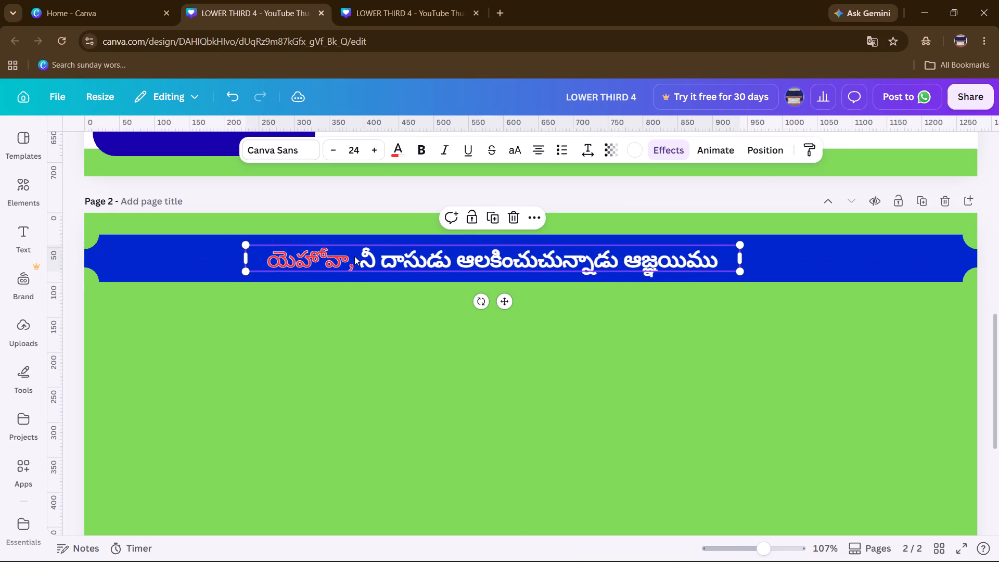
{"action": "left_click_drag", "start_coordinate": [354, 256], "coordinate": [642, 269]}
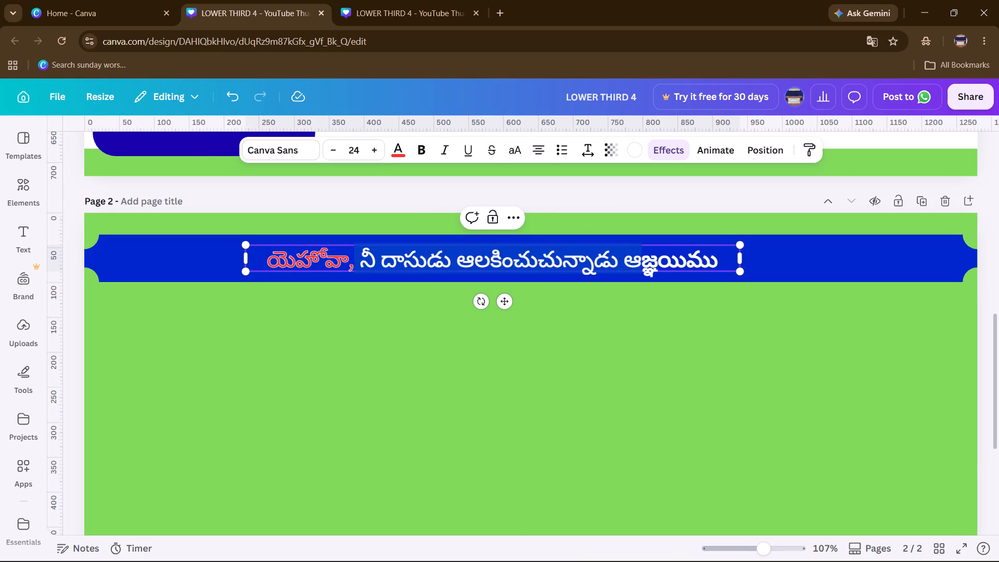
{"action": "left_click_drag", "start_coordinate": [642, 269], "coordinate": [792, 263]}
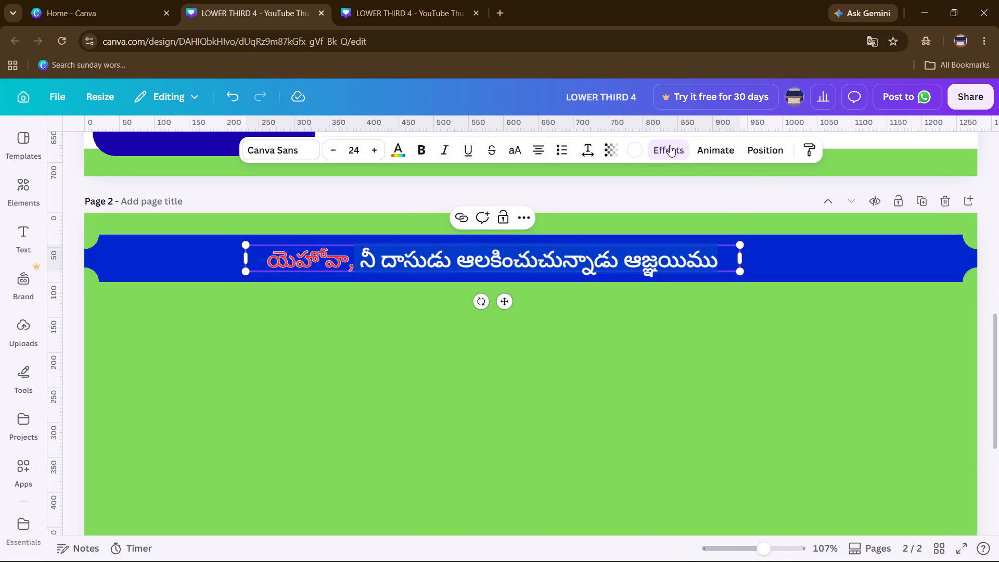
{"action": "left_click", "coordinate": [672, 146]}
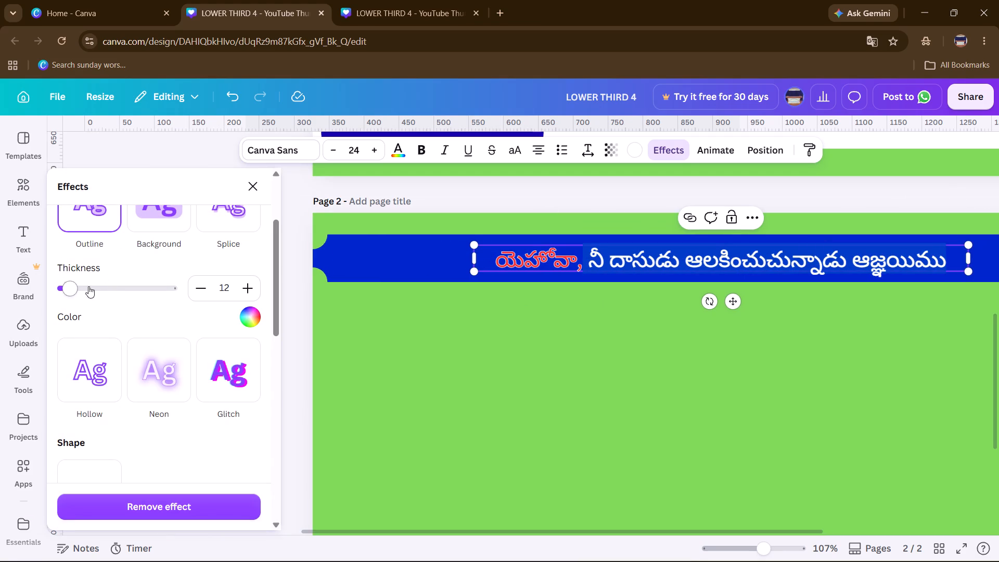
{"action": "left_click_drag", "start_coordinate": [71, 290], "coordinate": [98, 296]}
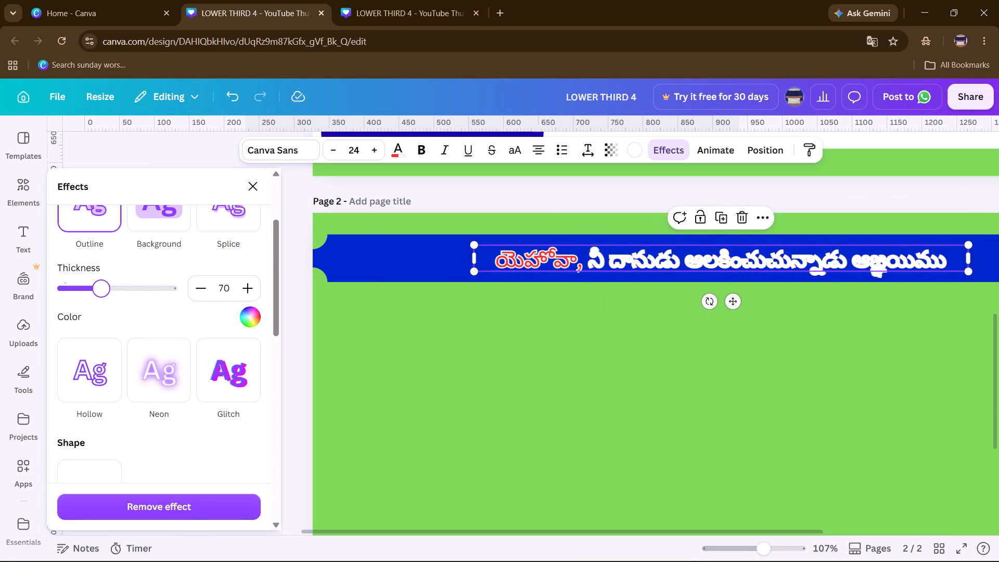
{"action": "left_click_drag", "start_coordinate": [98, 296], "coordinate": [69, 296]}
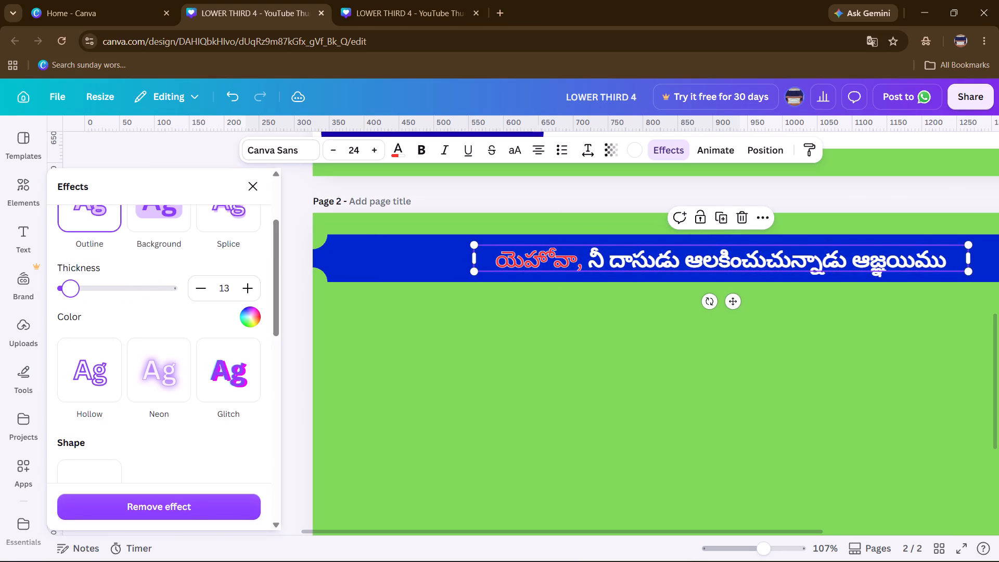
{"action": "left_click_drag", "start_coordinate": [69, 296], "coordinate": [74, 295]}
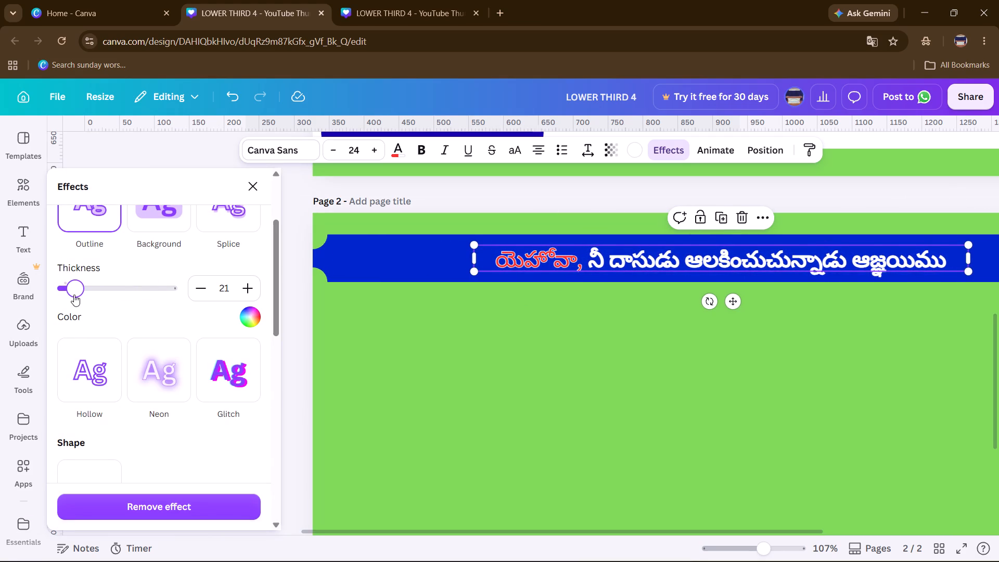
{"action": "left_click", "coordinate": [594, 359]}
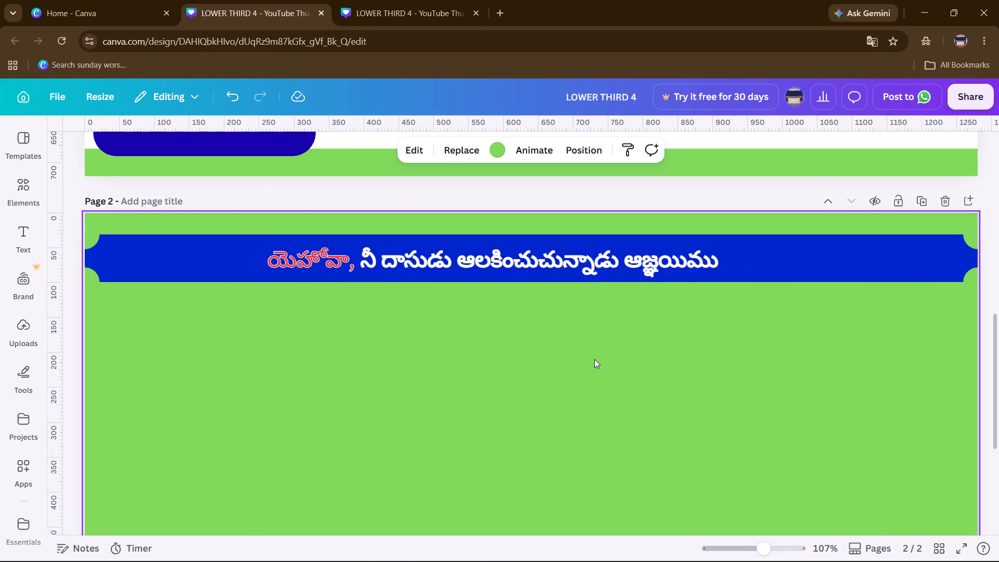
Increase the Telugu verse's font size to 31.
{"action": "left_click", "coordinate": [631, 268]}
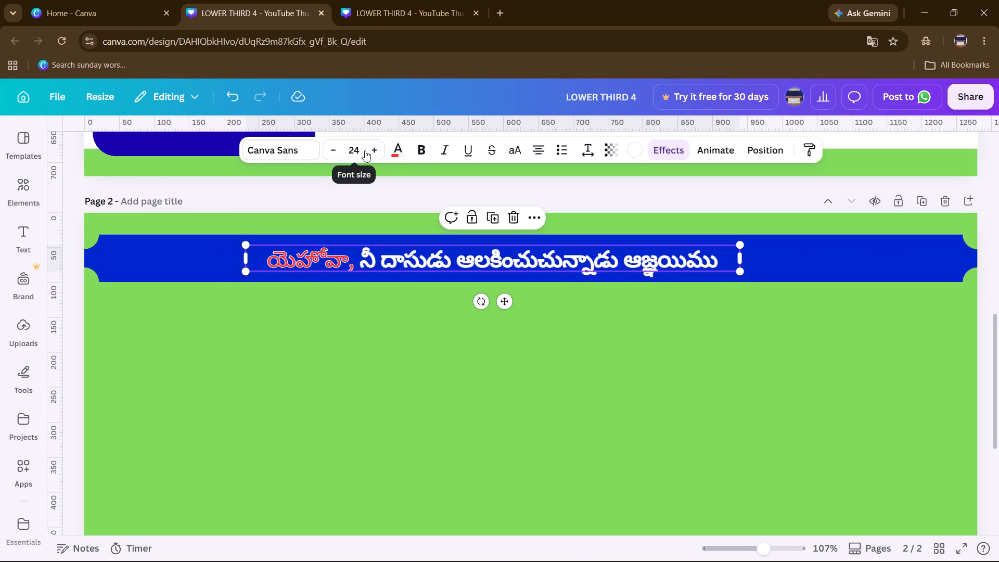
{"action": "triple_click", "coordinate": [373, 150]}
{"action": "triple_click", "coordinate": [373, 150]}
{"action": "left_click", "coordinate": [373, 150]}
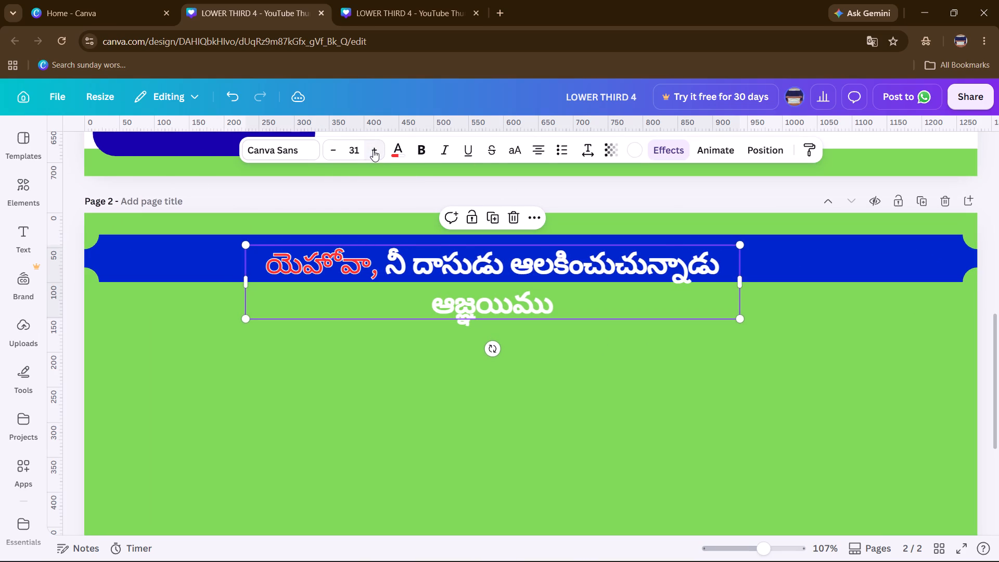
Widen the Telugu verse's text box on page 2 to about 857 px so the verse fits on one line.
{"action": "double_click", "coordinate": [739, 277]}
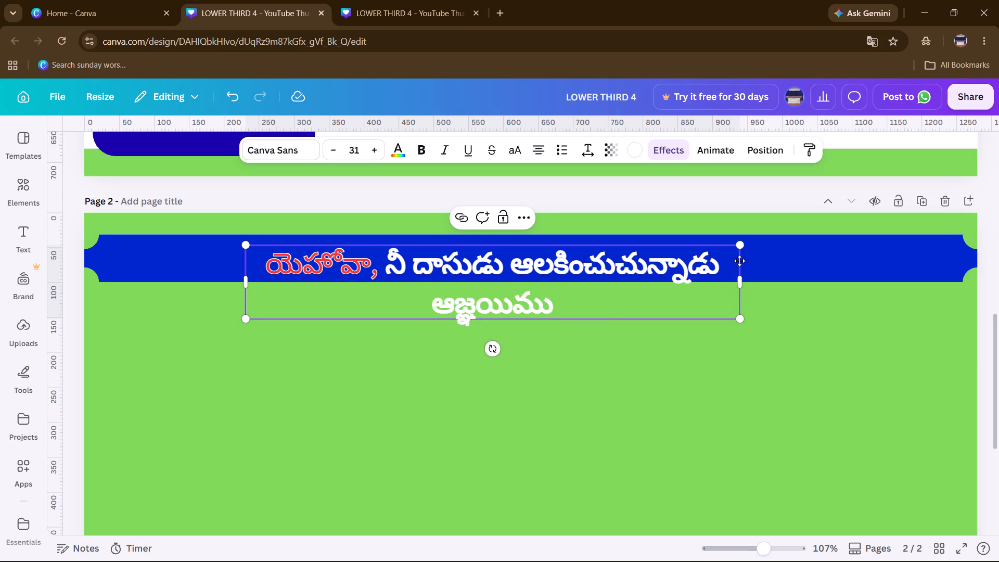
{"action": "left_click_drag", "start_coordinate": [741, 284], "coordinate": [800, 277]}
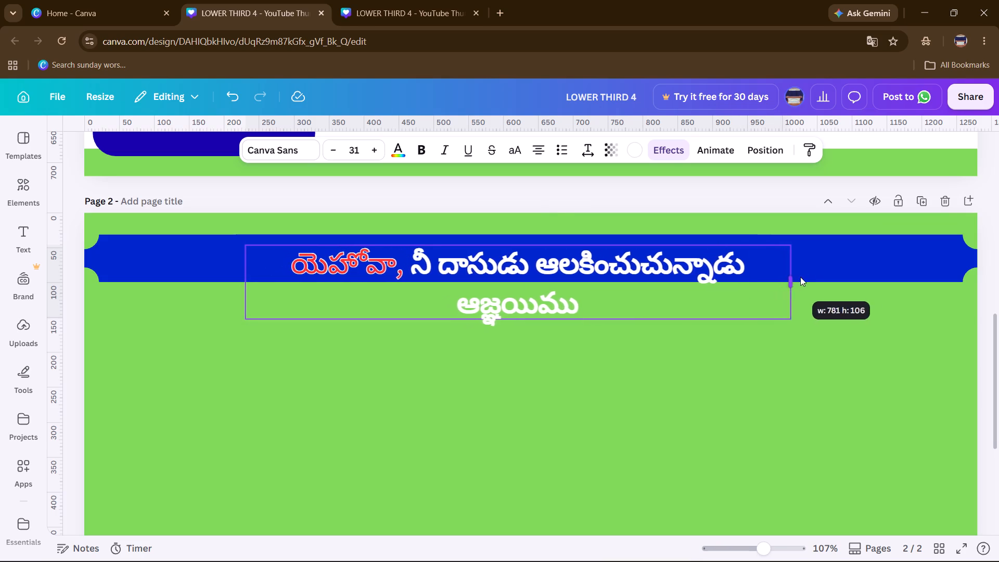
{"action": "left_click_drag", "start_coordinate": [800, 277], "coordinate": [902, 256]}
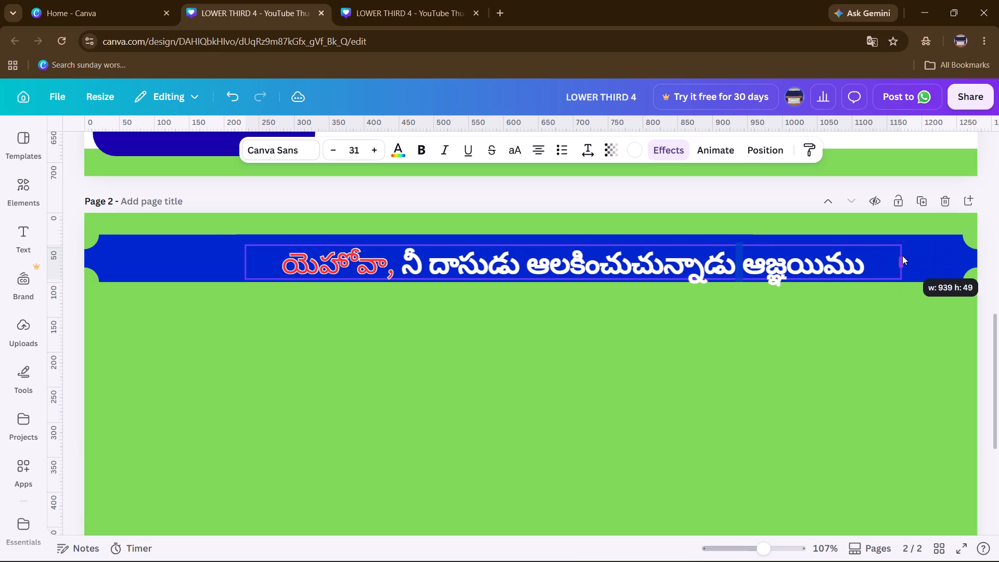
{"action": "left_click_drag", "start_coordinate": [902, 256], "coordinate": [851, 258]}
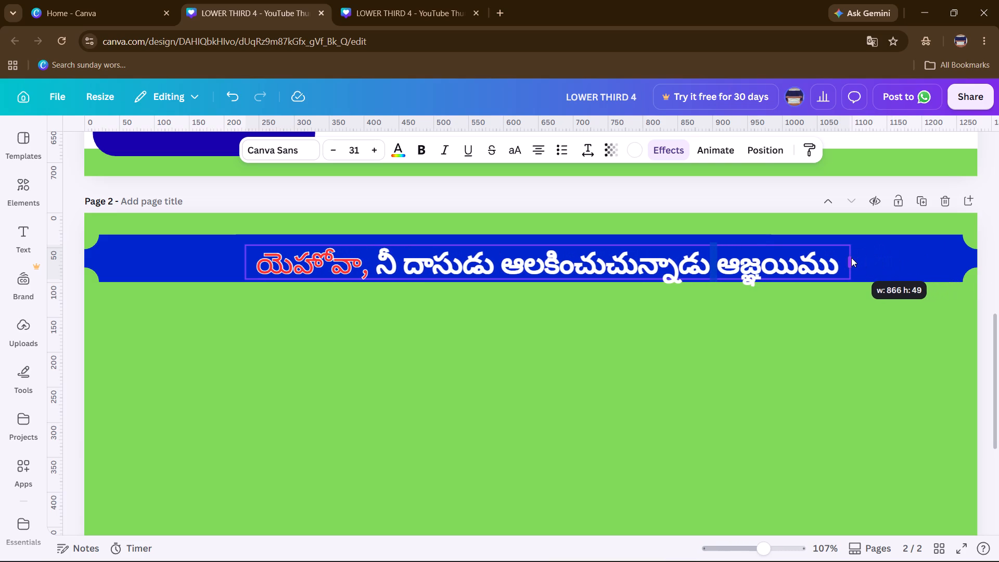
{"action": "left_click_drag", "start_coordinate": [851, 258], "coordinate": [838, 258]}
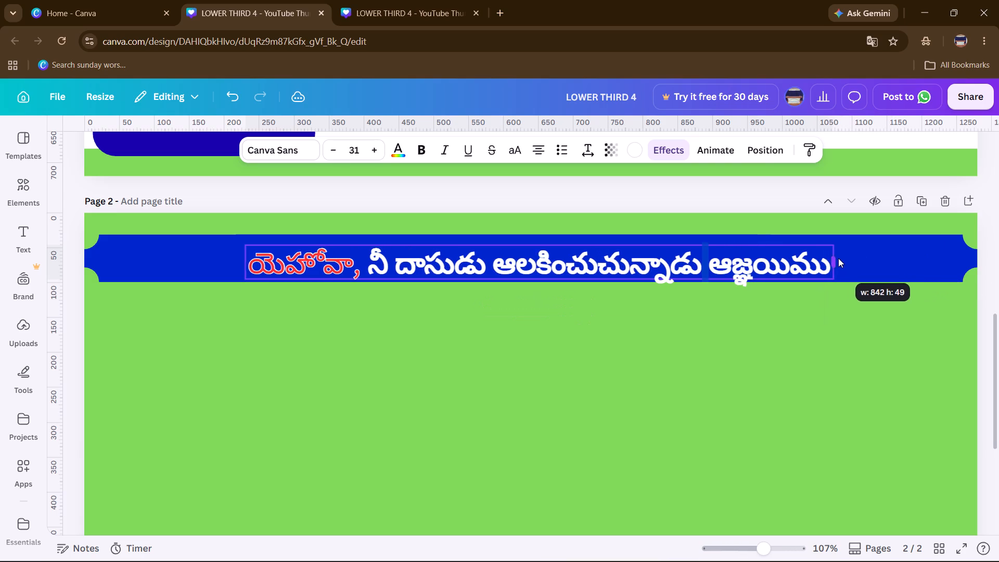
{"action": "left_click_drag", "start_coordinate": [838, 258], "coordinate": [845, 258]}
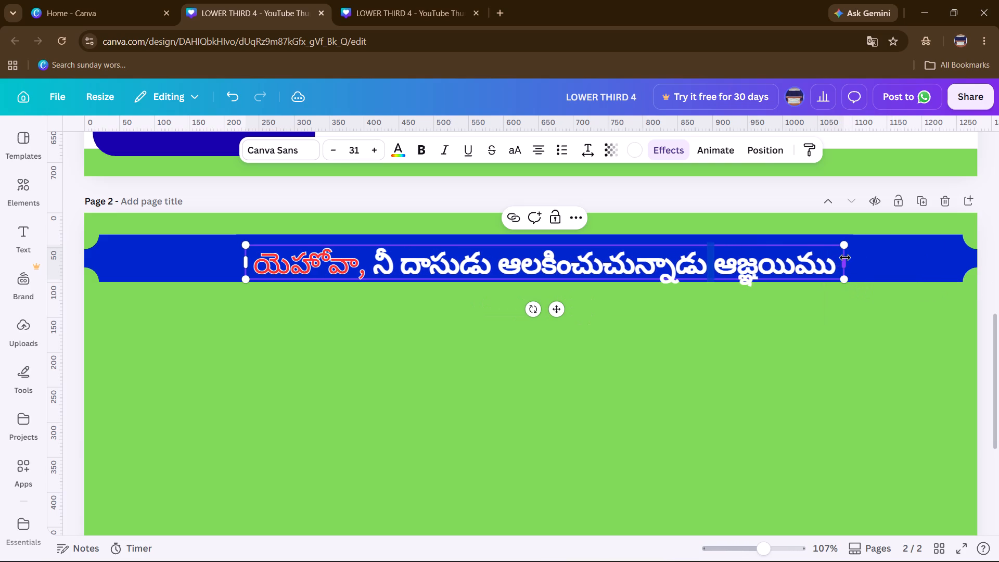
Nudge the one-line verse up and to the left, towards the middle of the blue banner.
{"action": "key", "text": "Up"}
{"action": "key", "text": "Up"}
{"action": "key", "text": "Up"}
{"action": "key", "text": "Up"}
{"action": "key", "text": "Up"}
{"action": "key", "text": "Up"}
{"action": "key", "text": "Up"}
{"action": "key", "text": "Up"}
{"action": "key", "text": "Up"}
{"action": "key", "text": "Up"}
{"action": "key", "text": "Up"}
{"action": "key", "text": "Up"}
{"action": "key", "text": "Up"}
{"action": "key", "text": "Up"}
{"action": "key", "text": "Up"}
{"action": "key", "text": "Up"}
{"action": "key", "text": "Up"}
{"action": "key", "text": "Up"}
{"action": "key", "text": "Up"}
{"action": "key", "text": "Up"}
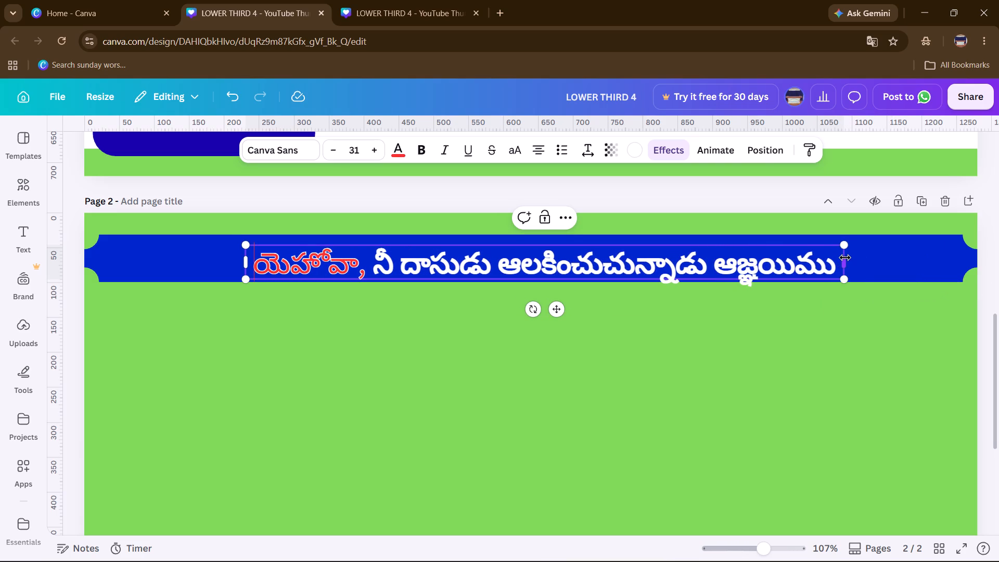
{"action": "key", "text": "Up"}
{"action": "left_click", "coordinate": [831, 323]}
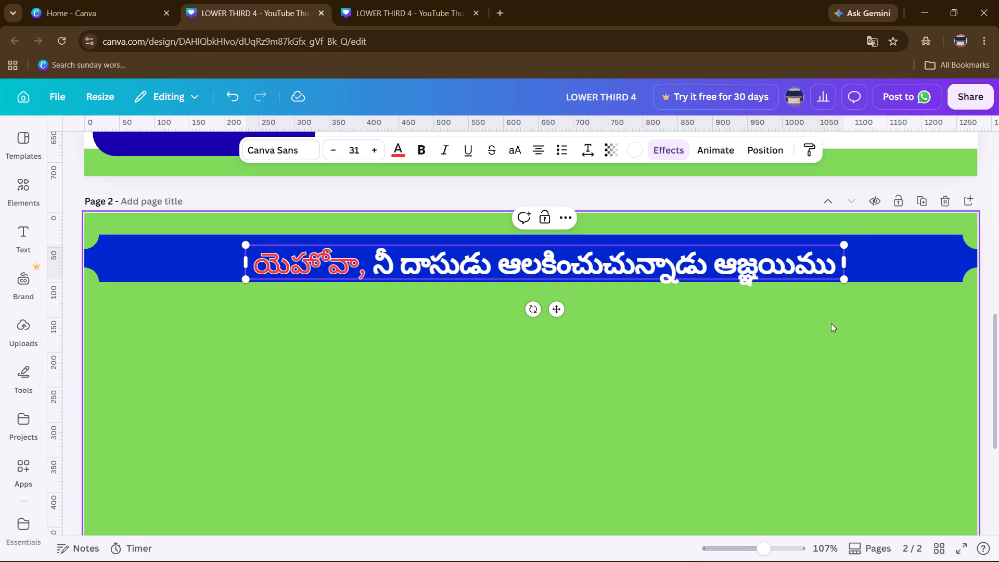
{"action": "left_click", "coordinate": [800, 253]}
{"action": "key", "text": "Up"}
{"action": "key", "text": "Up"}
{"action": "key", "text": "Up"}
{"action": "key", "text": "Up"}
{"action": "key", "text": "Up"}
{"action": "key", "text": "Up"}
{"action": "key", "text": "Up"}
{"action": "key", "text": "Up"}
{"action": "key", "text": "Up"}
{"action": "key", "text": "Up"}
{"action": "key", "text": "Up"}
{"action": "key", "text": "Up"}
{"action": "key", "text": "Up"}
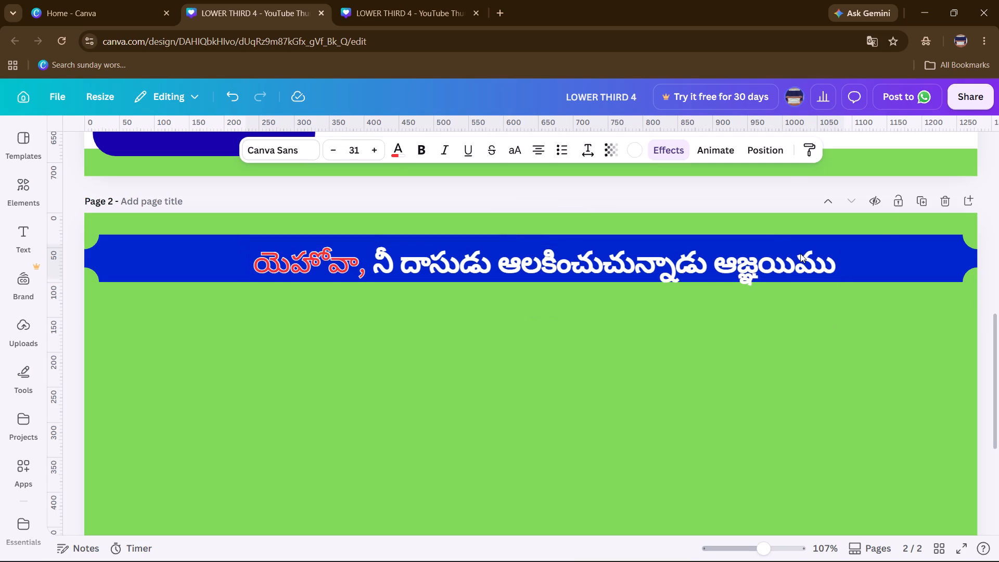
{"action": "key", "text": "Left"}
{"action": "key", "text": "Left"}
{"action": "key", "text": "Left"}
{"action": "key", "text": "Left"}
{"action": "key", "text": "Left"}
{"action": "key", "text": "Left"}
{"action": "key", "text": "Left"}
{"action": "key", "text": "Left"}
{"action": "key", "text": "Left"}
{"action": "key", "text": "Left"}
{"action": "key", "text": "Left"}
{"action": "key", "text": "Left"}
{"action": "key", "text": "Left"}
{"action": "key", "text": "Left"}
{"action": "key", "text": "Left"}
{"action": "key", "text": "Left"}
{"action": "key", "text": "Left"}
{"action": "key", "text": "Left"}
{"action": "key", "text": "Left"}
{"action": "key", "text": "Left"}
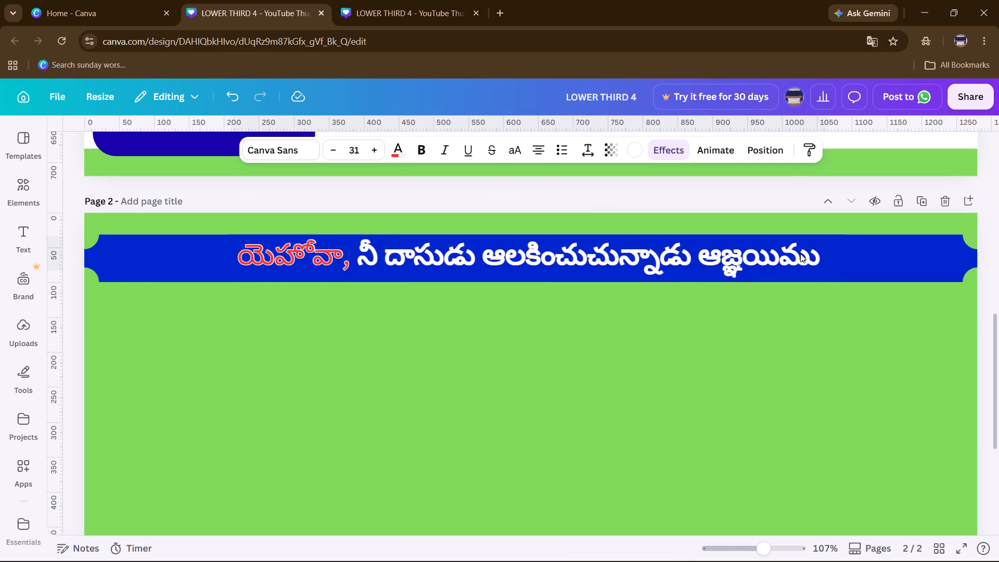
Align the Telugu verse to page 2's horizontal centre and top edge.
{"action": "left_click", "coordinate": [759, 147]}
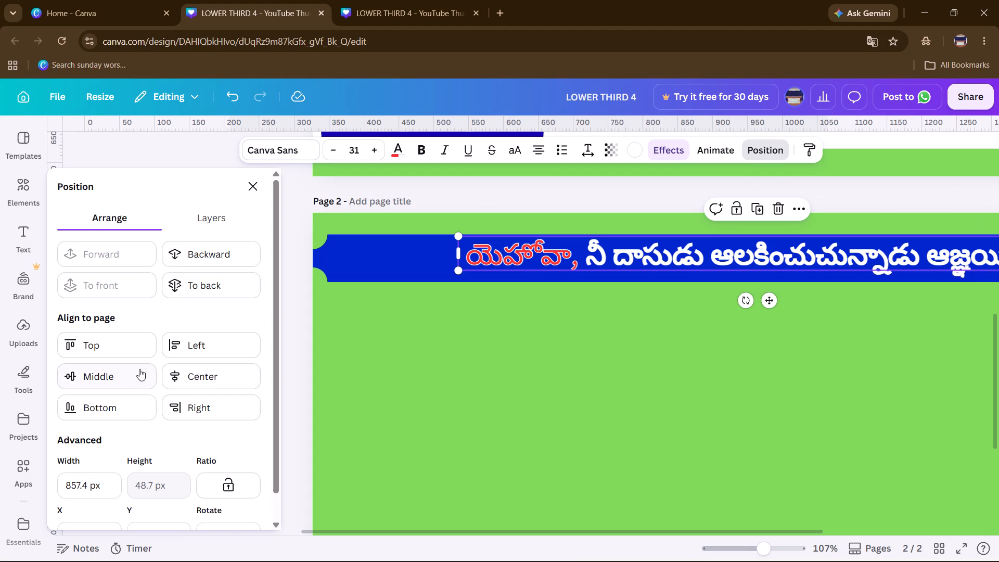
{"action": "left_click", "coordinate": [122, 350]}
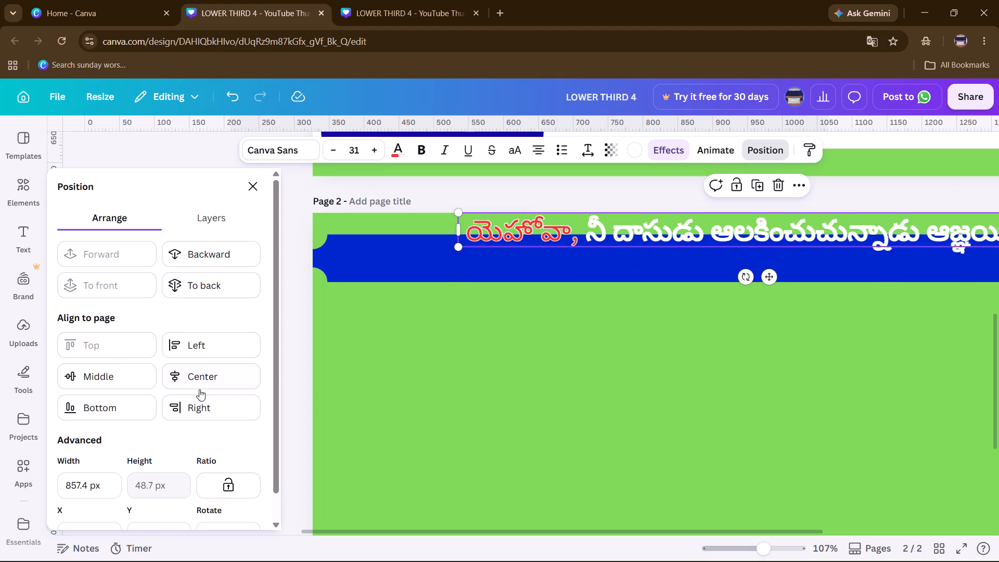
{"action": "left_click", "coordinate": [204, 378]}
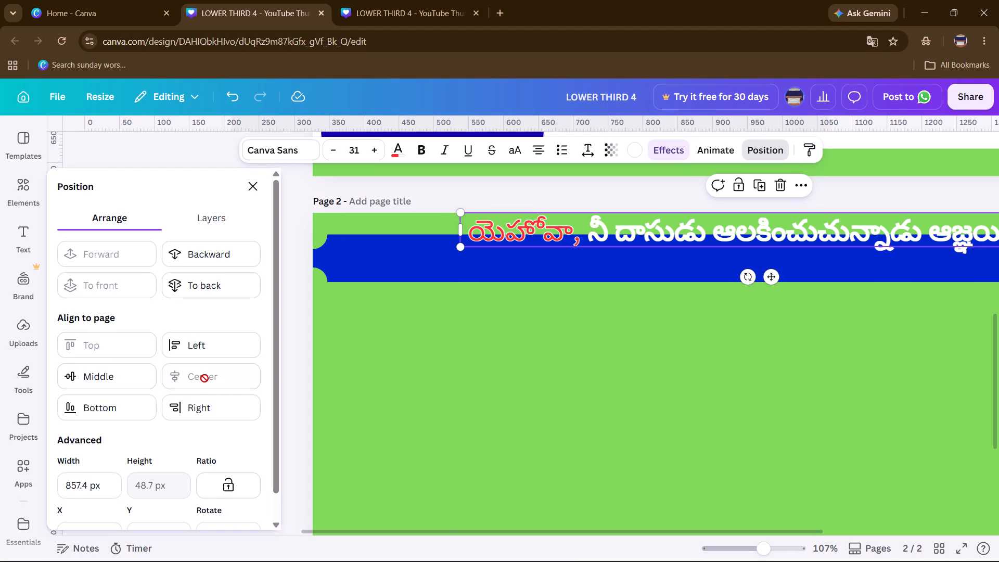
{"action": "left_click", "coordinate": [132, 377]}
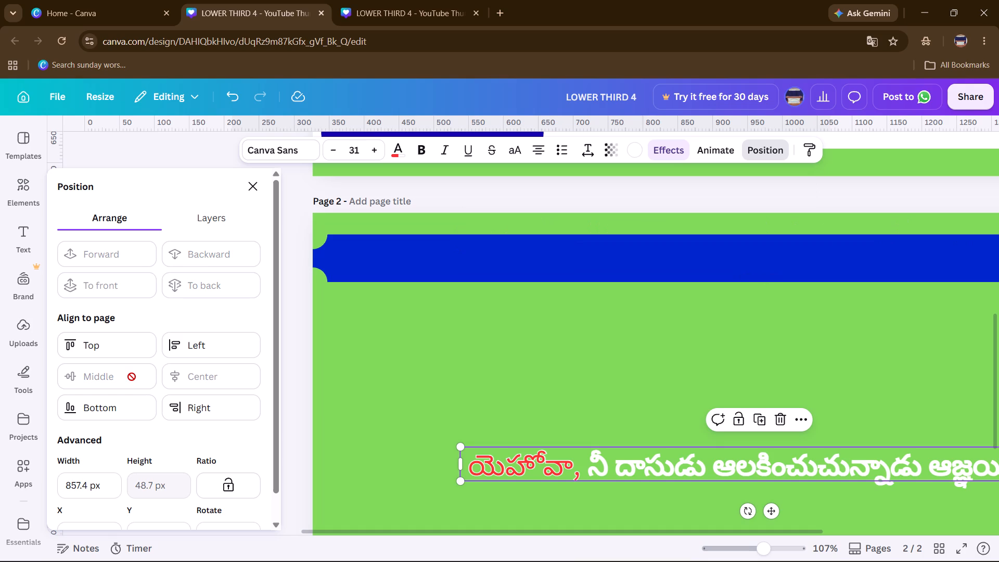
{"action": "left_click", "coordinate": [93, 351]}
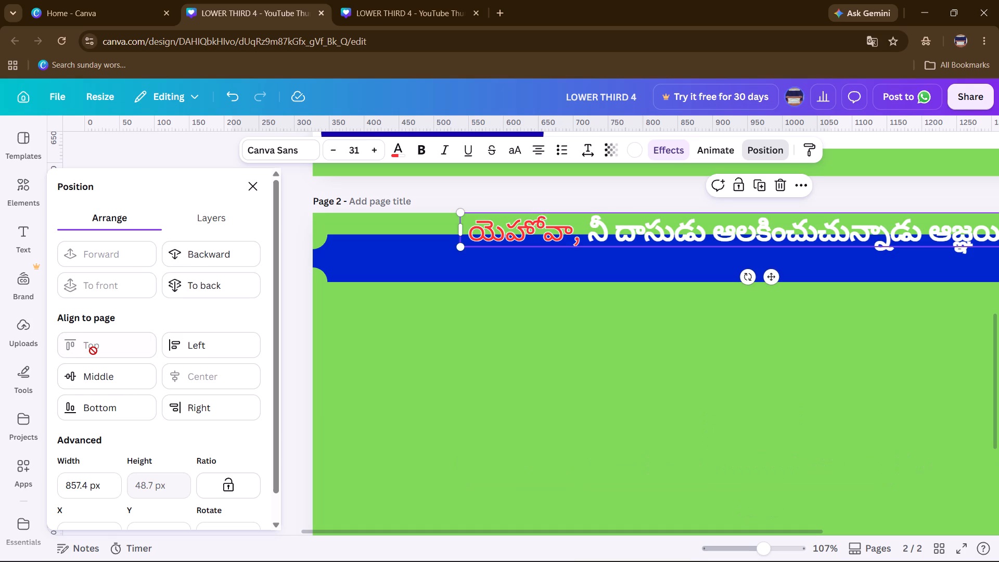
{"action": "triple_click", "coordinate": [194, 380]}
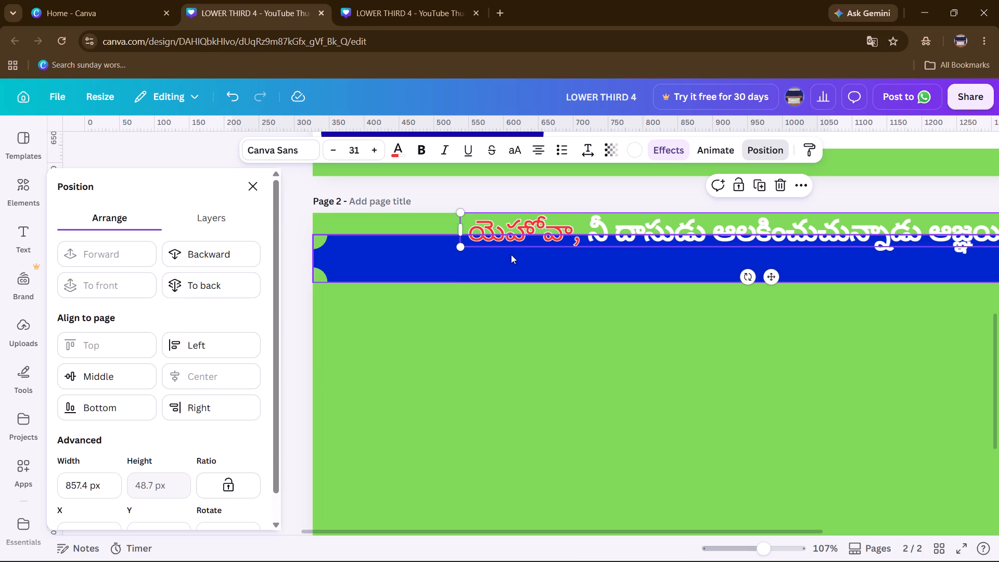
Nudge the verse down from the page's top edge until it sits inside the blue banner.
{"action": "left_click", "coordinate": [547, 242]}
{"action": "key", "text": "Down"}
{"action": "key", "text": "Down"}
{"action": "key", "text": "Down"}
{"action": "key", "text": "Down"}
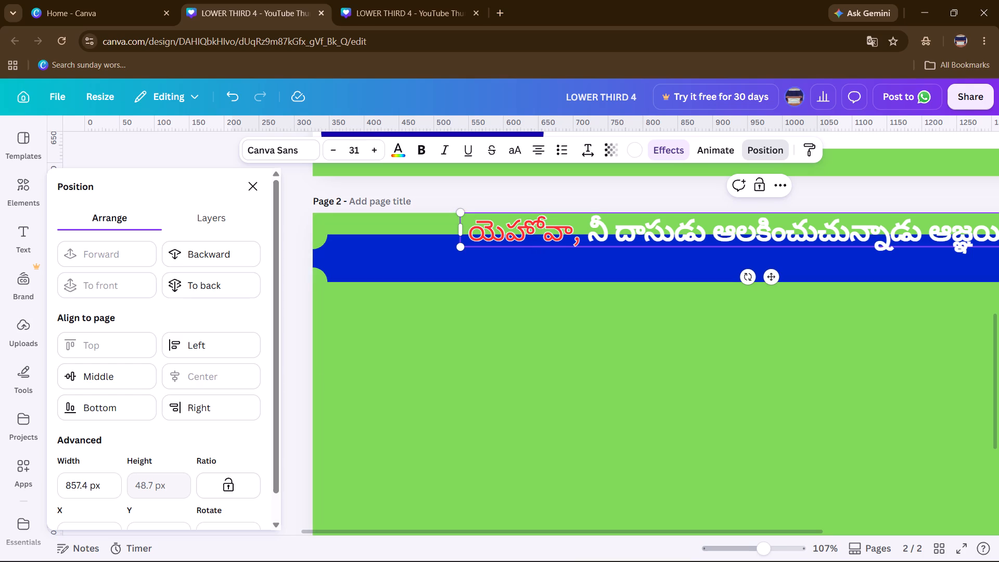
{"action": "left_click", "coordinate": [556, 324]}
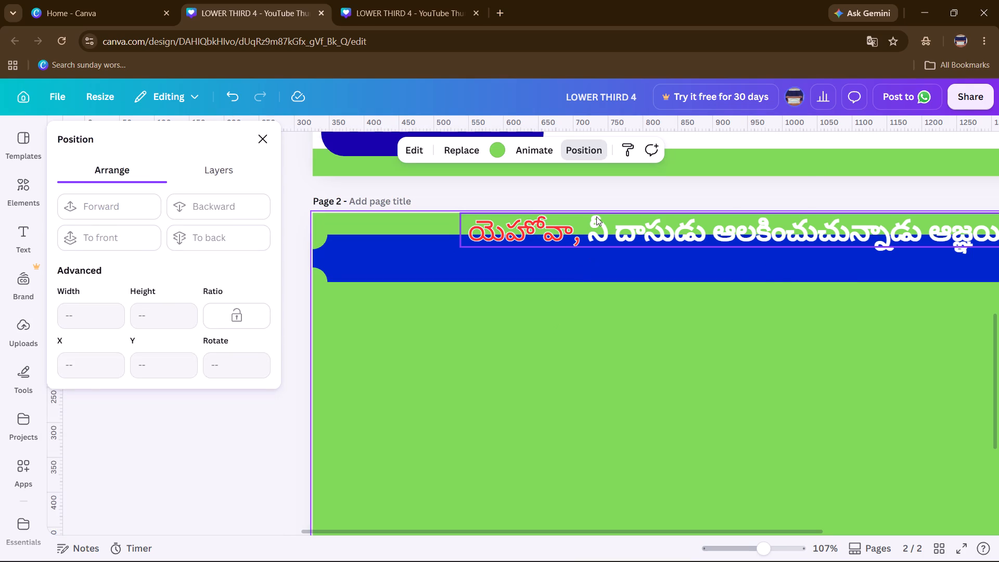
{"action": "left_click", "coordinate": [596, 216]}
{"action": "key", "text": "Down"}
{"action": "key", "text": "Down"}
{"action": "key", "text": "Down"}
{"action": "key", "text": "Down"}
{"action": "key", "text": "Down"}
{"action": "key", "text": "Down"}
{"action": "key", "text": "Down"}
{"action": "key", "text": "Down"}
{"action": "key", "text": "Down"}
{"action": "key", "text": "Down"}
{"action": "key", "text": "Down"}
{"action": "key", "text": "Down"}
{"action": "key", "text": "Down"}
{"action": "key", "text": "Down"}
{"action": "key", "text": "Down"}
{"action": "key", "text": "Down"}
{"action": "key", "text": "Down"}
{"action": "key", "text": "Down"}
{"action": "key", "text": "Down"}
{"action": "key", "text": "Down"}
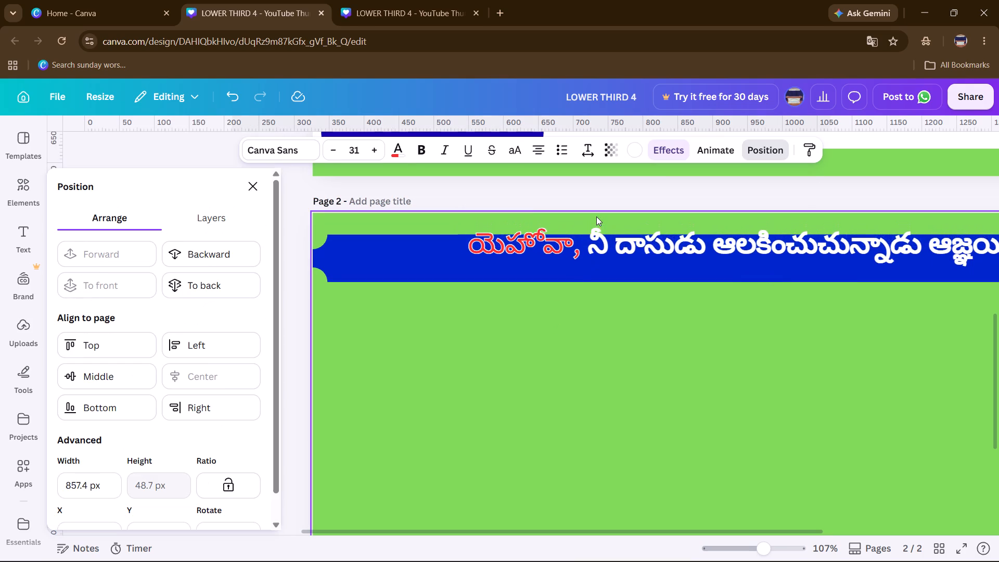
{"action": "key", "text": "Down"}
{"action": "key", "text": "Down"}
{"action": "key", "text": "Down"}
{"action": "key", "text": "Down"}
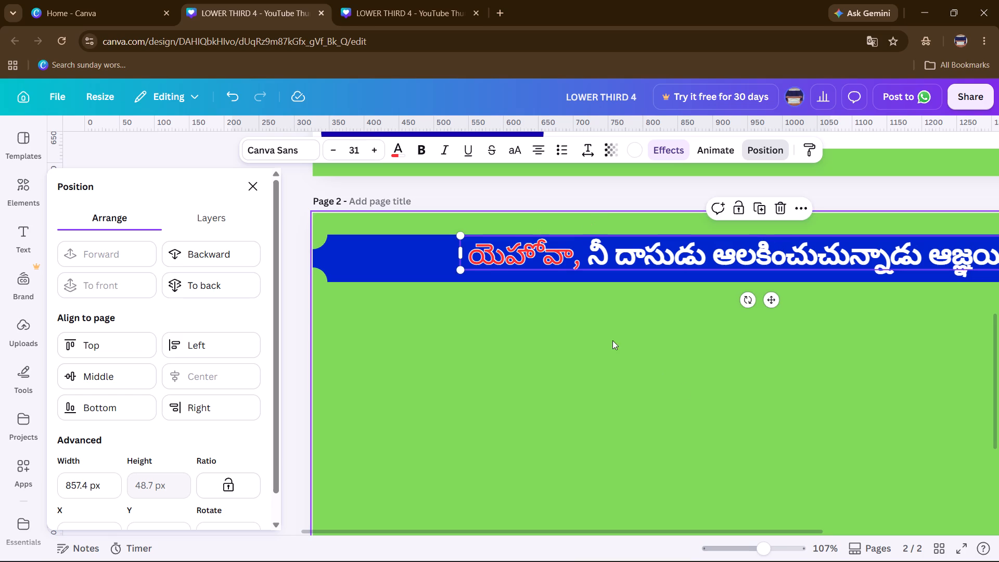
{"action": "scroll", "coordinate": [681, 379], "scroll_direction": "left", "scroll_amount": 3}
{"action": "scroll", "coordinate": [681, 379], "scroll_direction": "right", "scroll_amount": 1}
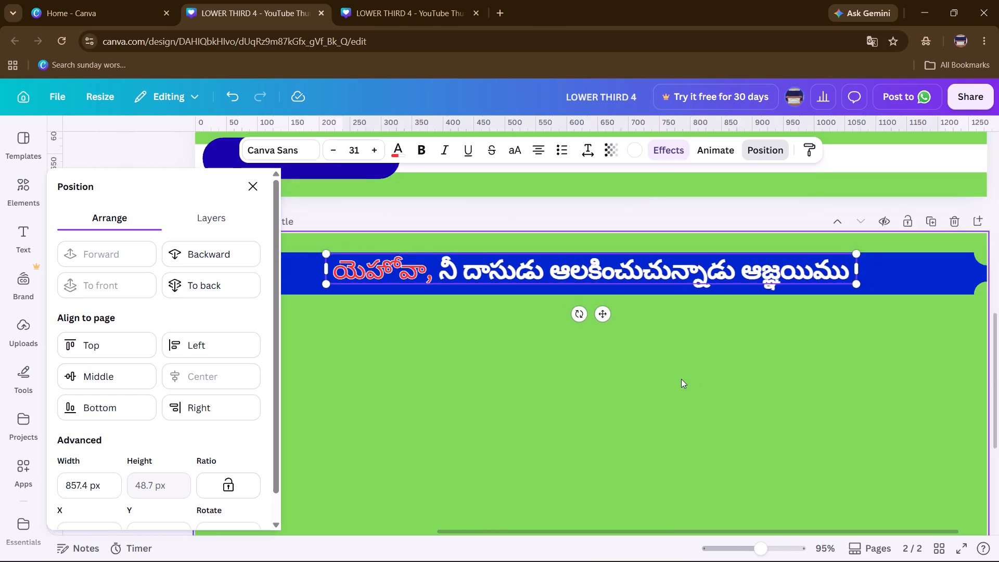
{"action": "key", "text": "Down"}
{"action": "key", "text": "Down"}
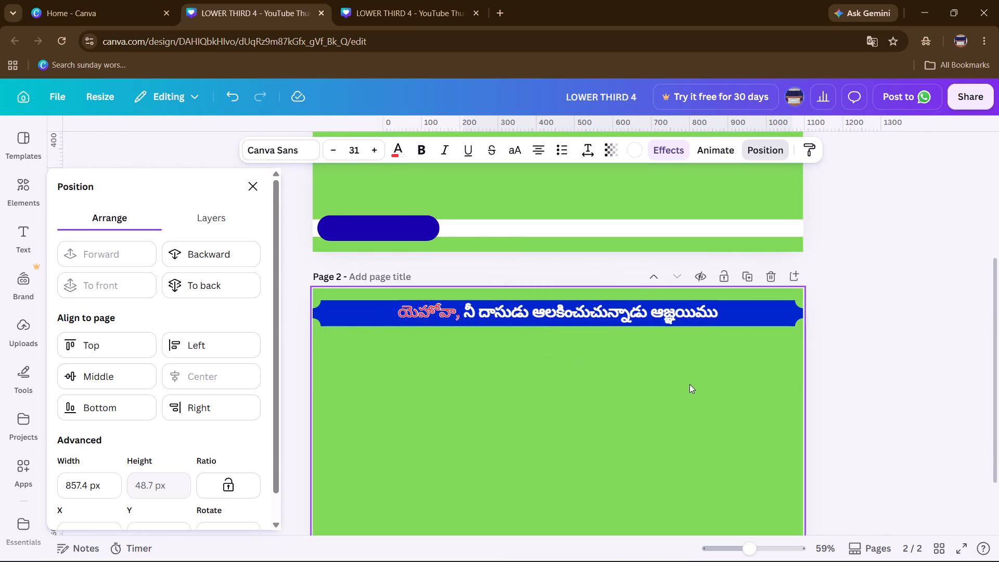
{"action": "key", "text": "Down"}
{"action": "key", "text": "Up"}
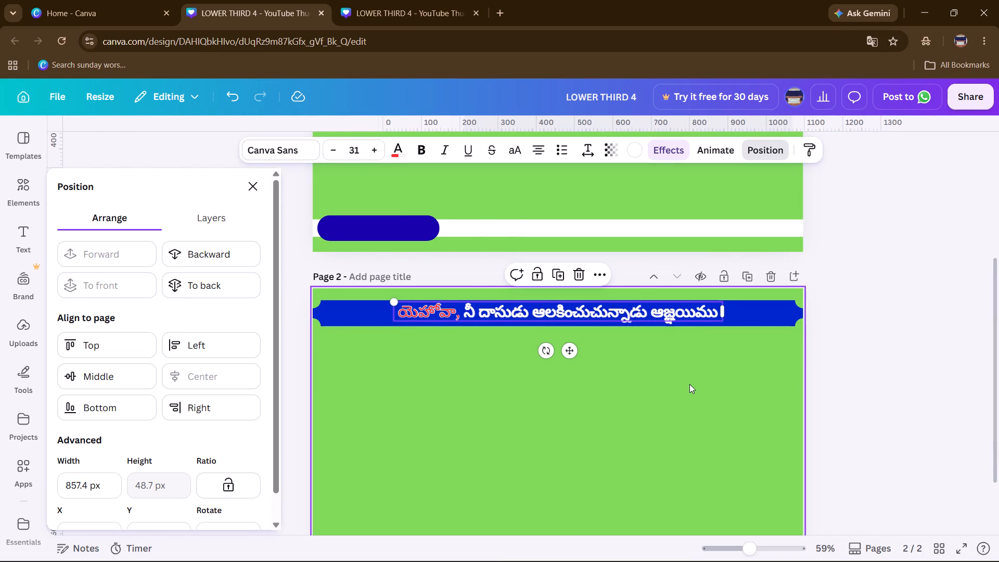
Reduce the Telugu verse's font size to 30.
{"action": "left_click", "coordinate": [332, 154]}
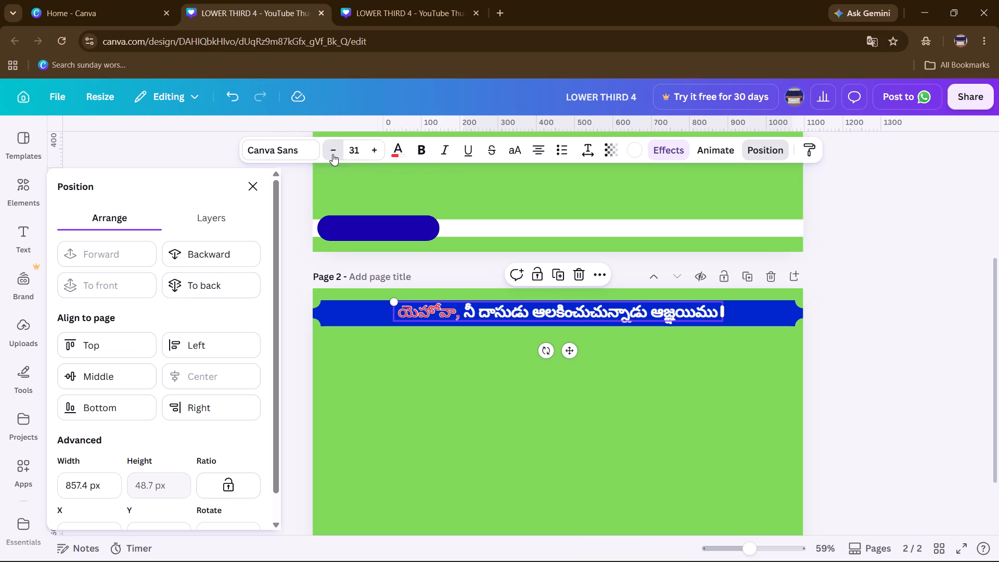
{"action": "left_click", "coordinate": [434, 402]}
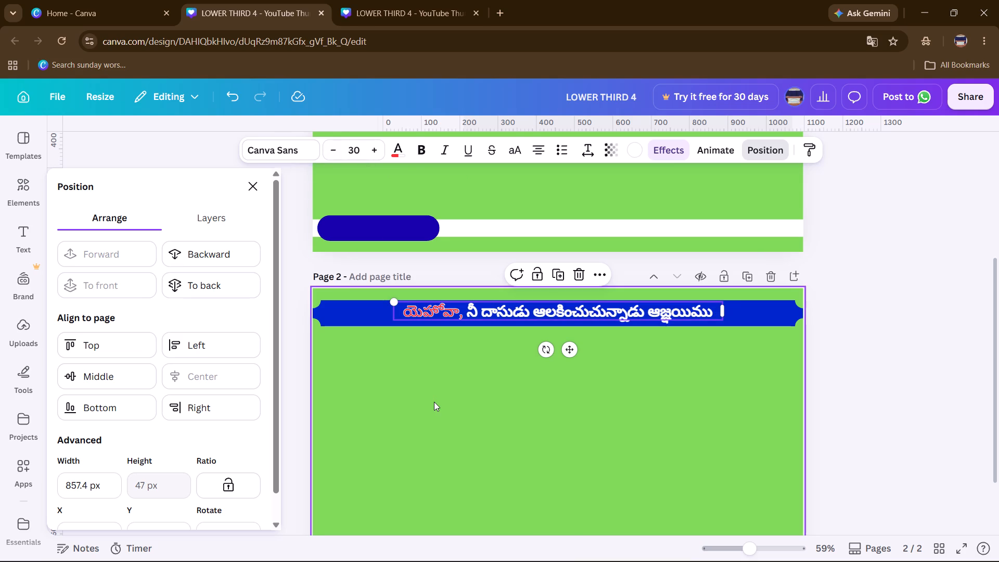
Nudge the verse slightly down to balance it vertically within the blue banner.
{"action": "left_click", "coordinate": [532, 318]}
{"action": "key", "text": "Down"}
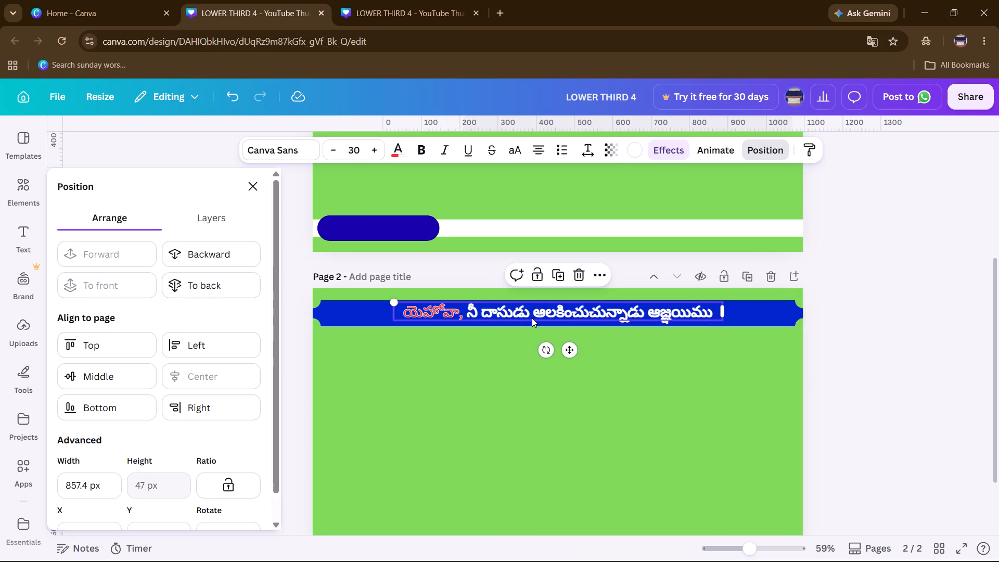
{"action": "key", "text": "Down"}
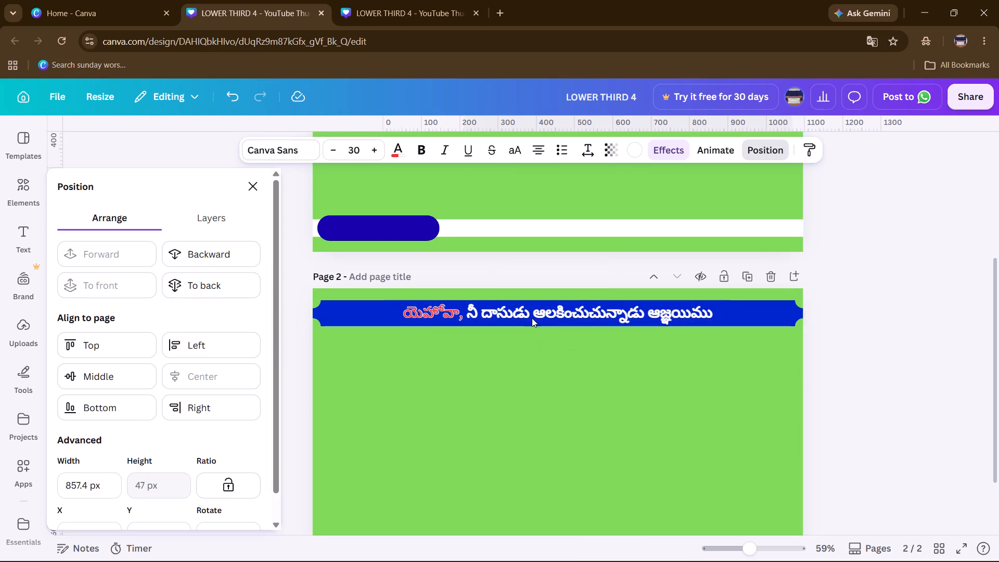
{"action": "left_click", "coordinate": [560, 387]}
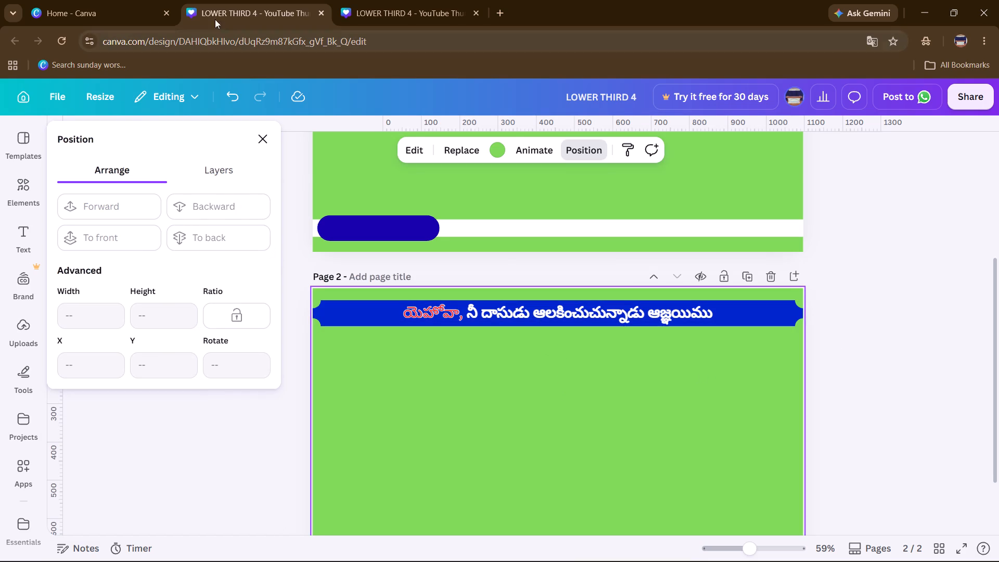
Compare page 2's verse banner between the two open LOWER THIRD 4 design tabs.
{"action": "left_click", "coordinate": [390, 17]}
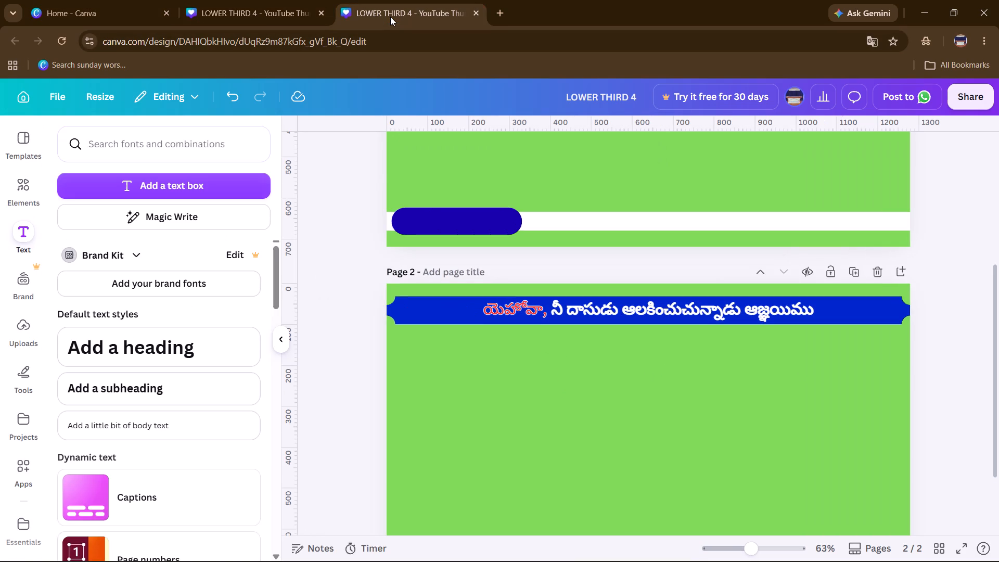
{"action": "left_click", "coordinate": [390, 17]}
{"action": "left_click", "coordinate": [237, 2]}
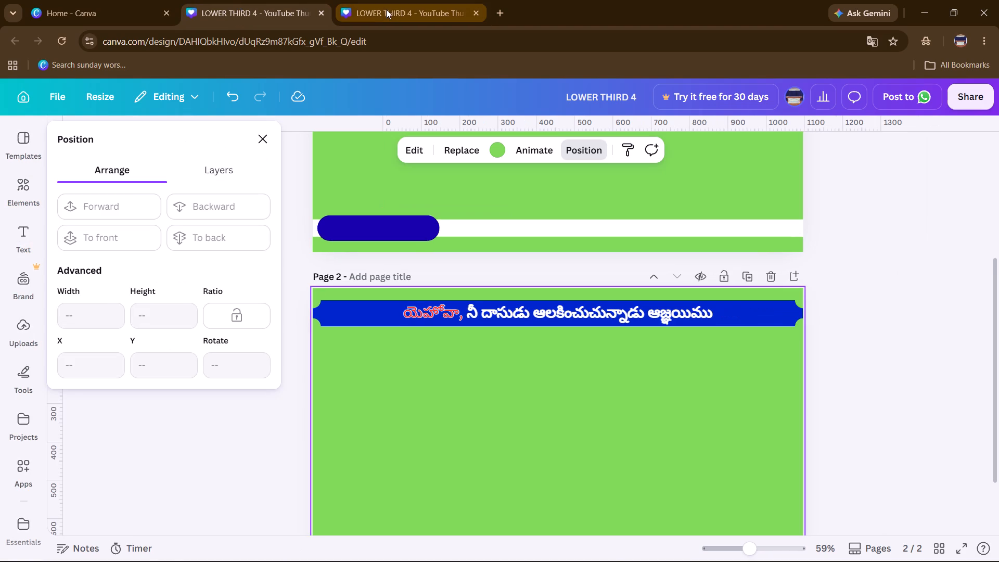
{"action": "left_click", "coordinate": [387, 8]}
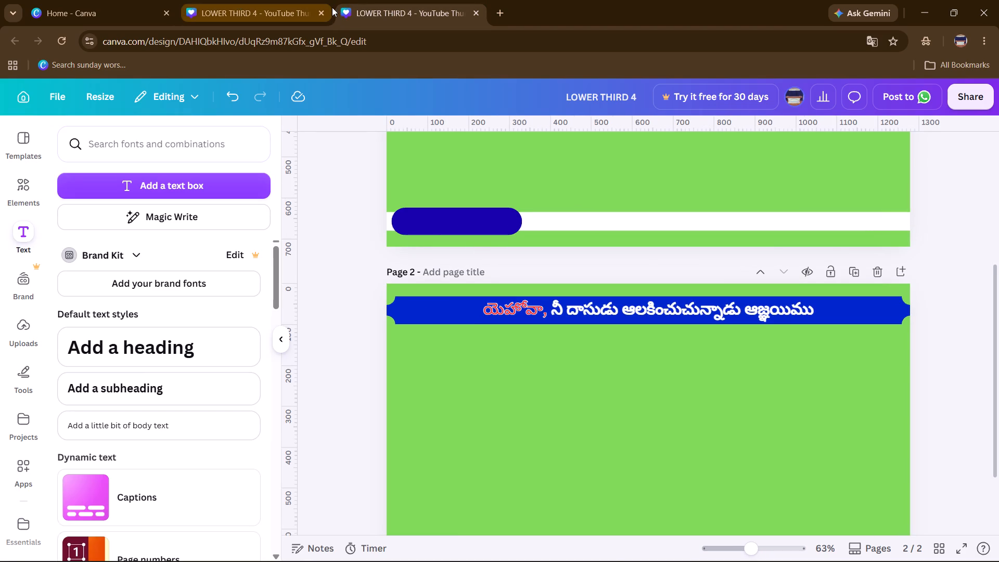
{"action": "left_click", "coordinate": [266, 0]}
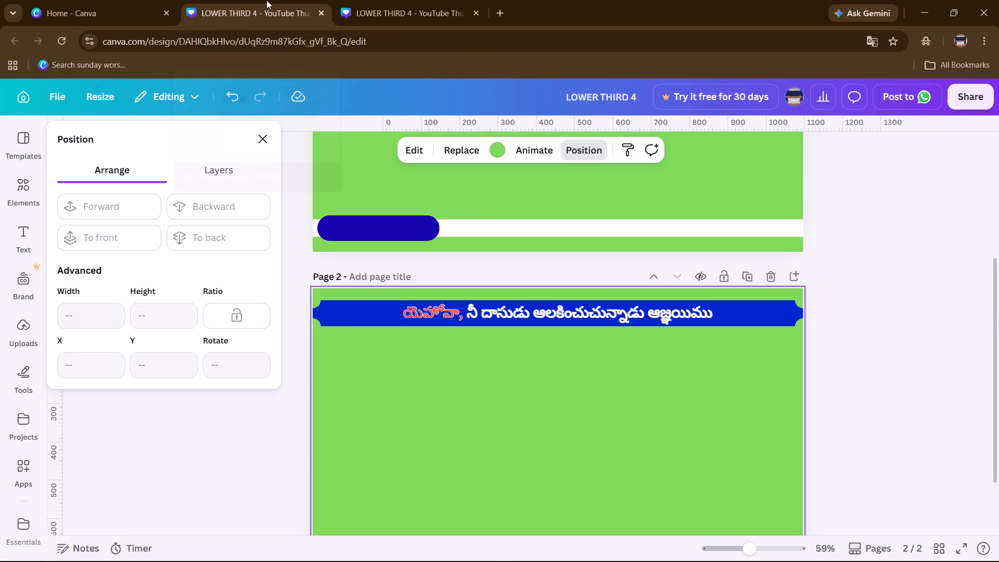
{"action": "left_click", "coordinate": [370, 0]}
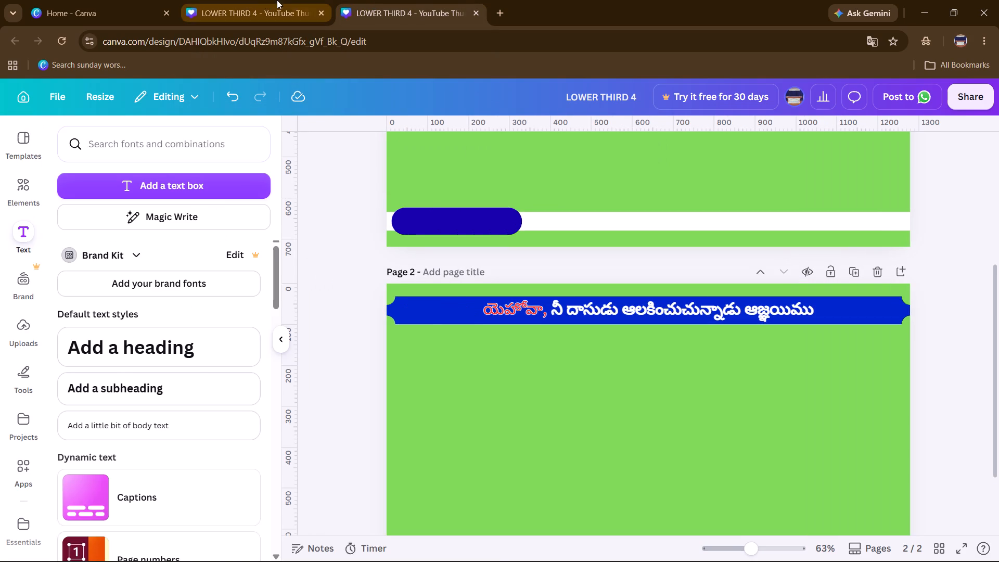
{"action": "left_click", "coordinate": [261, 0]}
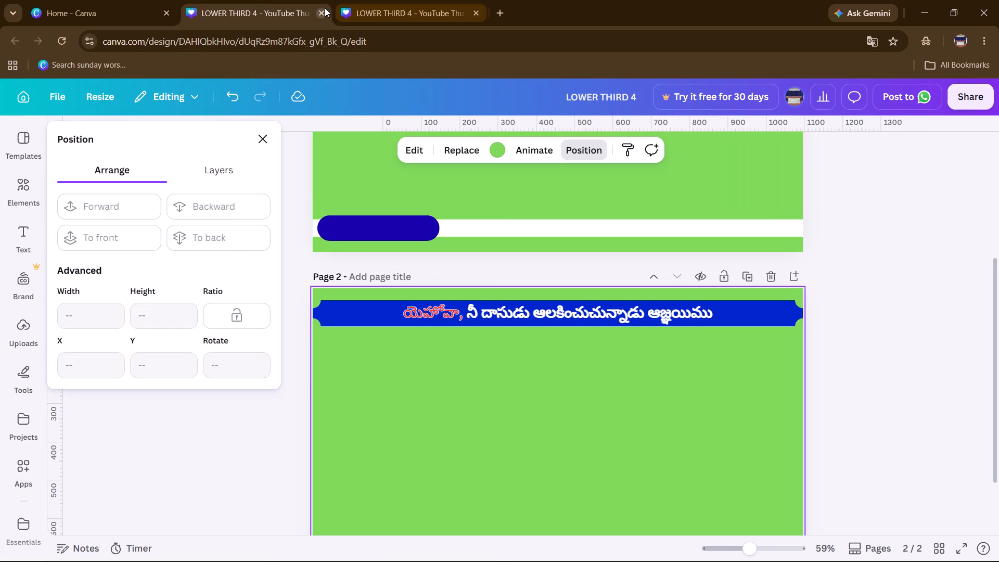
Close the first of the two open LOWER THIRD 4 design tabs.
{"action": "left_click", "coordinate": [323, 8]}
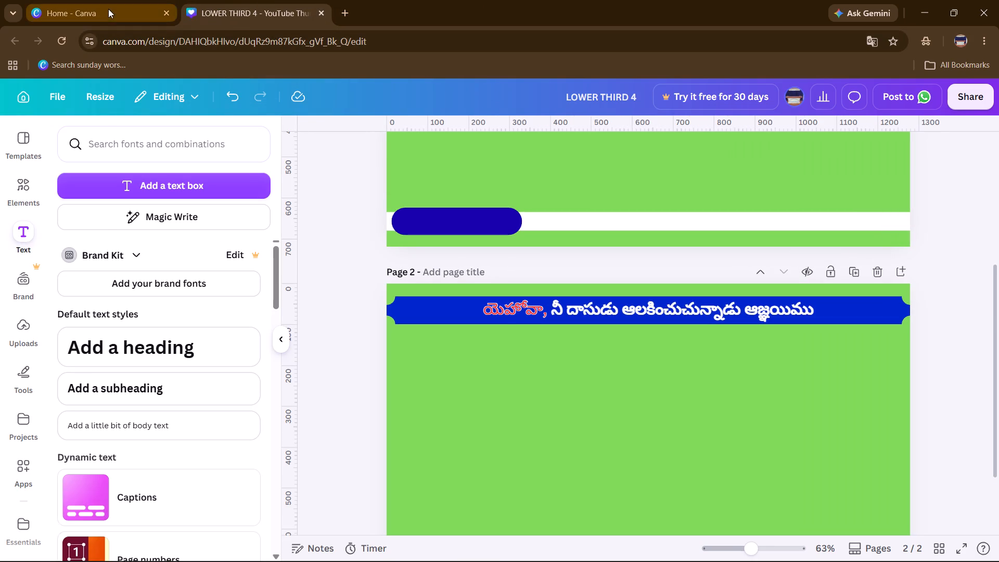
Open the “....Speak LORD....” design from the recent designs and copy its Telugu verse reference "1 సమూయేలు 3:9".
{"action": "left_click", "coordinate": [108, 9]}
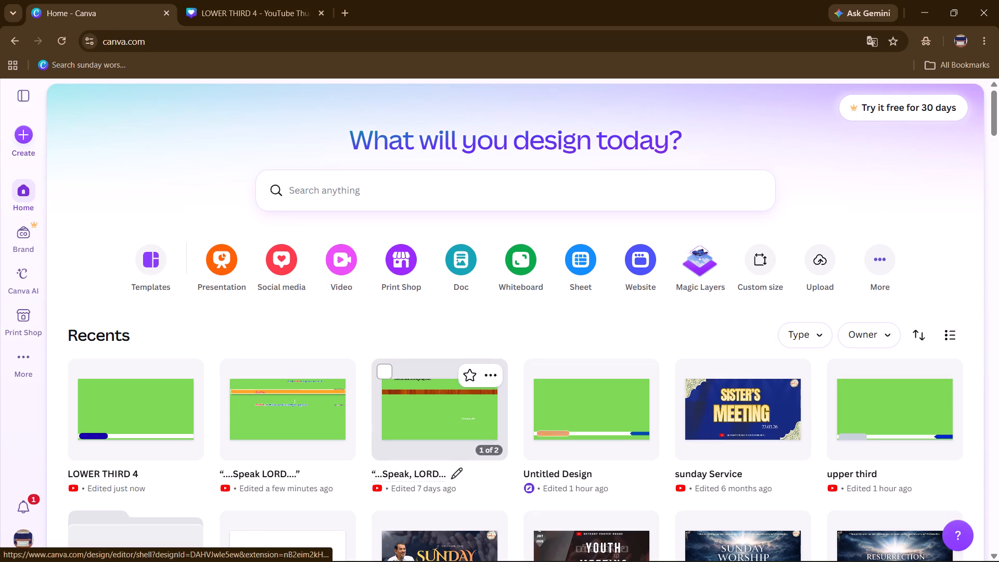
{"action": "left_click", "coordinate": [315, 394]}
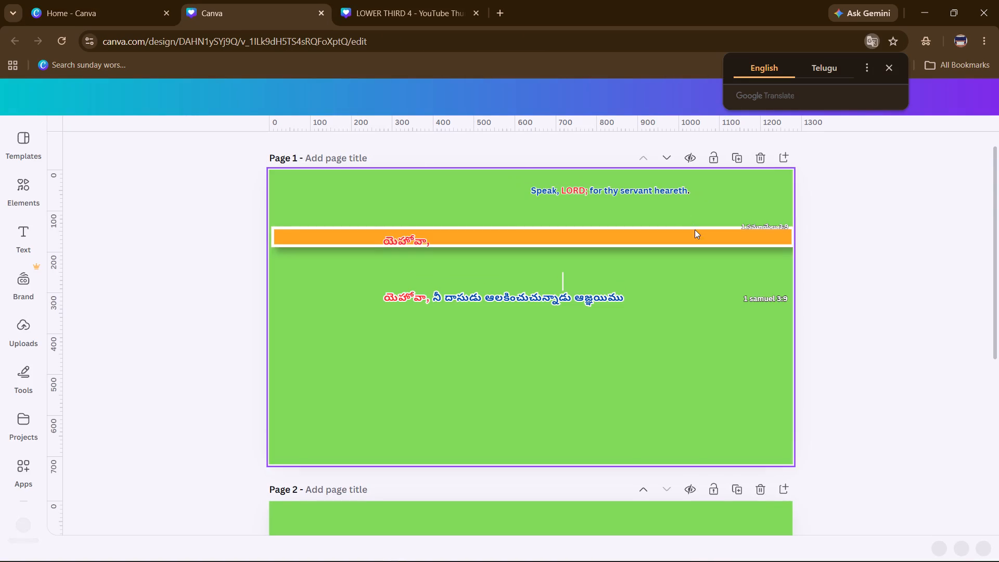
{"action": "scroll", "coordinate": [692, 236], "scroll_direction": "left", "scroll_amount": 1}
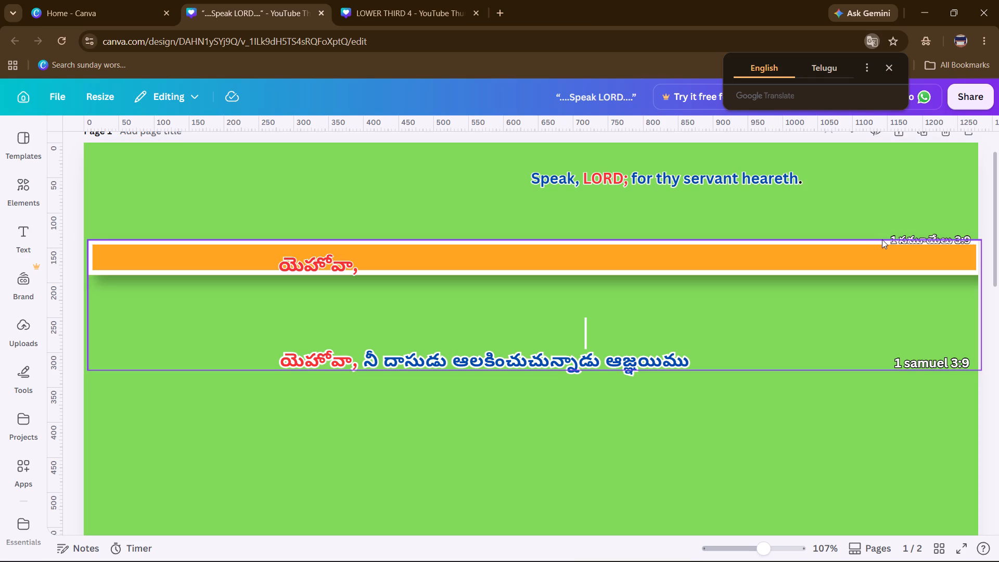
{"action": "left_click", "coordinate": [894, 237]}
{"action": "triple_click", "coordinate": [894, 237]}
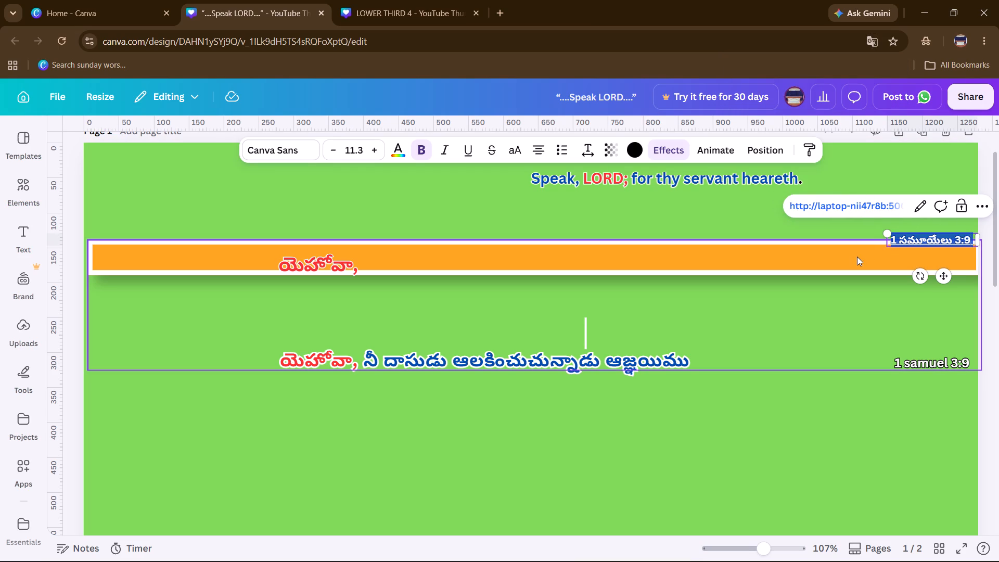
{"action": "key", "text": "ctrl+c"}
Add a text box to LOWER THIRD 4's page 2, paste the copied Telugu reference into it and widen the box to fit one line.
{"action": "left_click", "coordinate": [391, 12]}
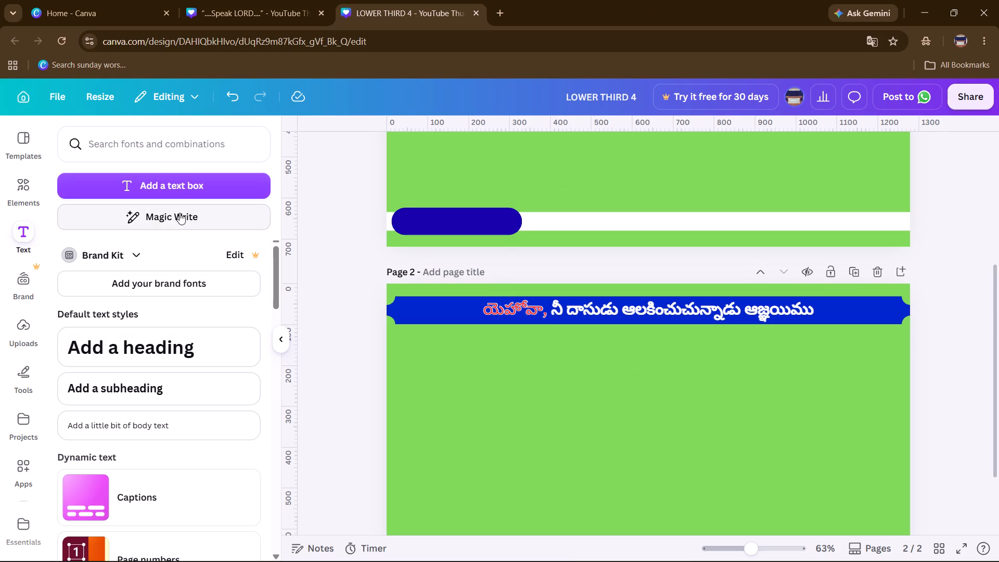
{"action": "left_click", "coordinate": [180, 183]}
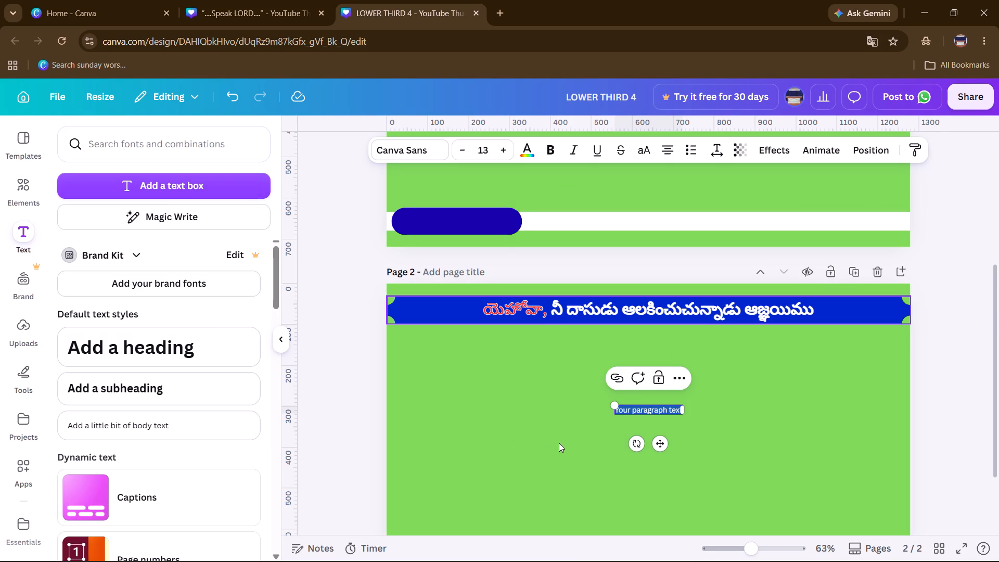
{"action": "key", "text": "ctrl+v"}
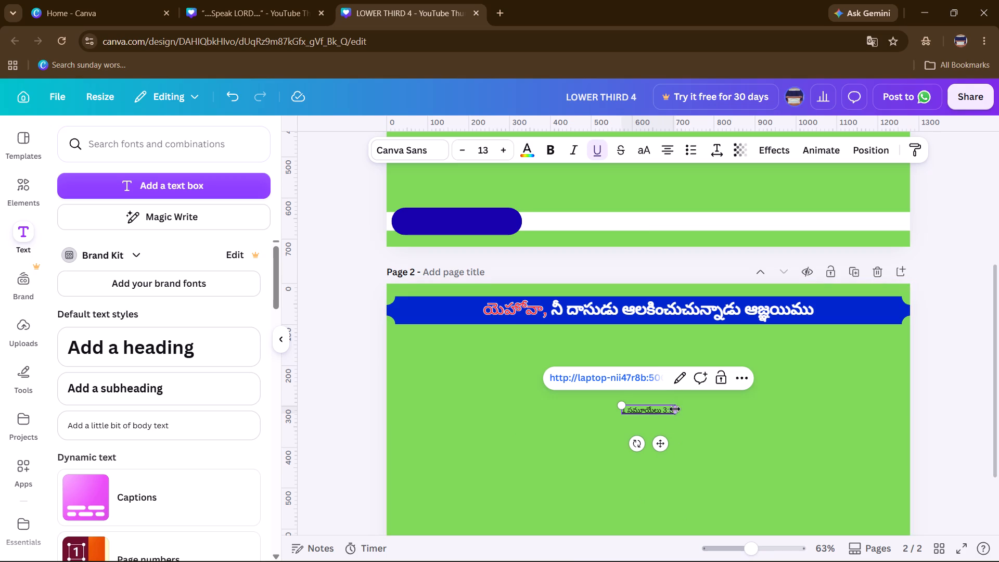
{"action": "left_click_drag", "start_coordinate": [675, 410], "coordinate": [720, 410]}
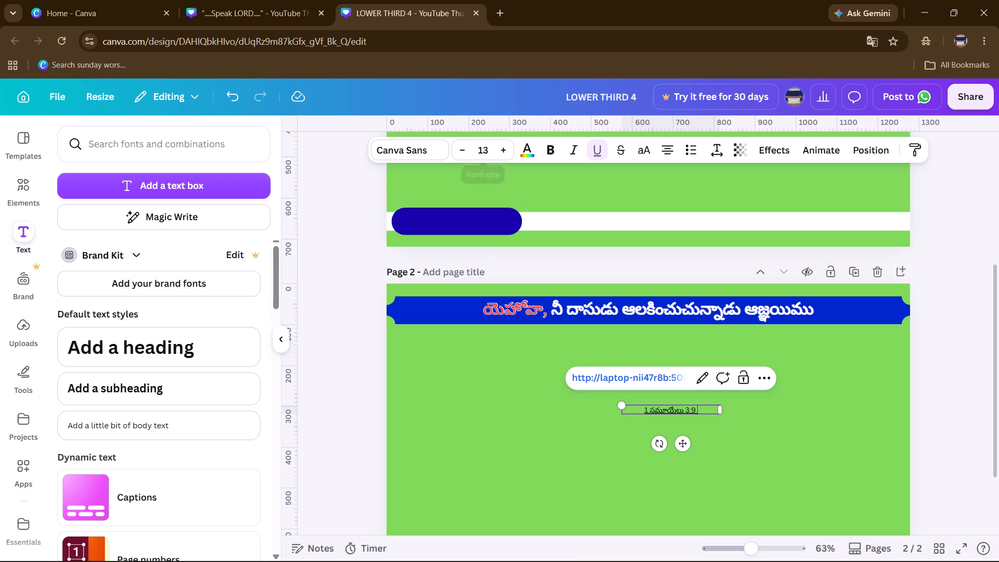
Increase the pasted Telugu reference's font size to 19.
{"action": "triple_click", "coordinate": [504, 150]}
{"action": "double_click", "coordinate": [504, 150]}
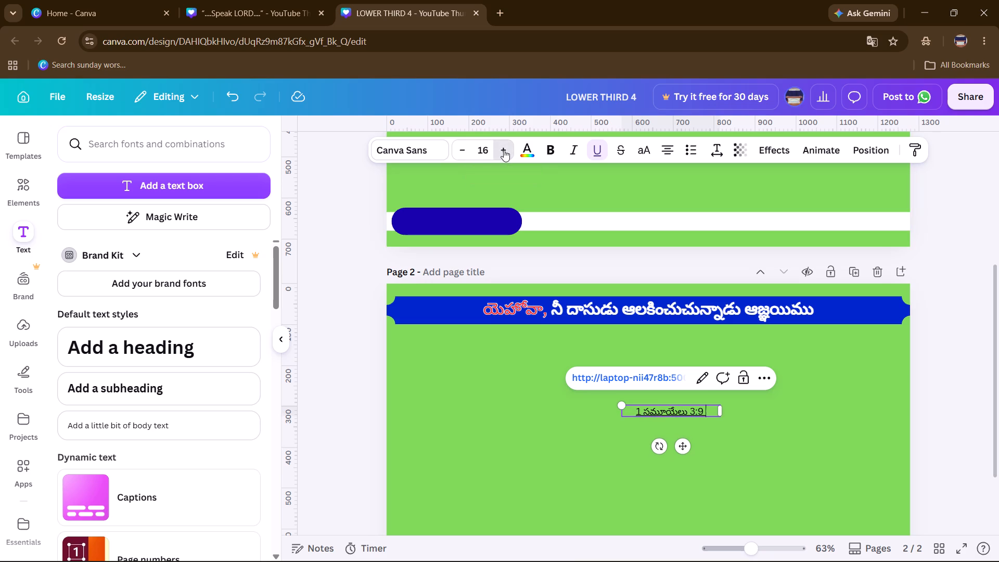
{"action": "right_click", "coordinate": [504, 150]}
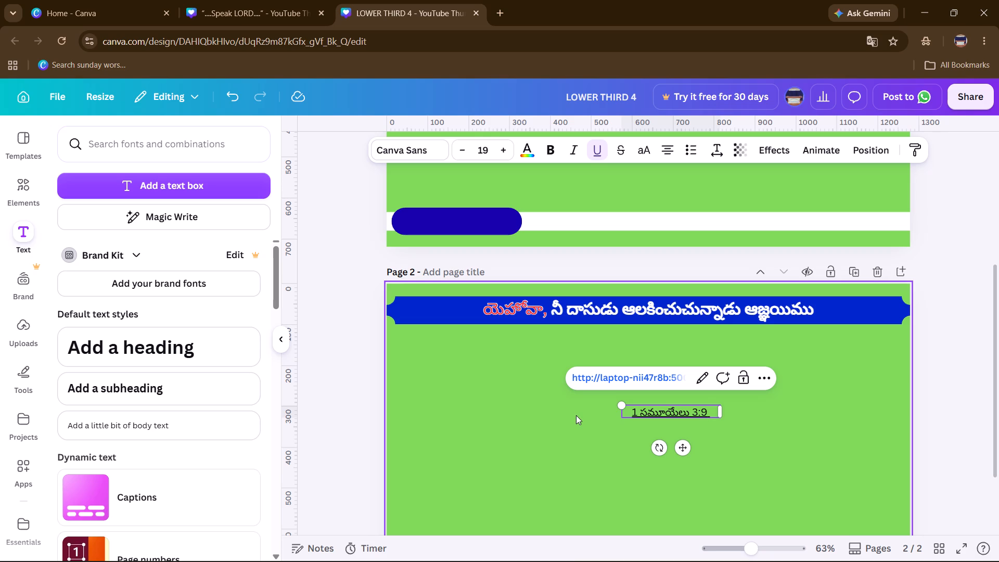
{"action": "left_click", "coordinate": [576, 415]}
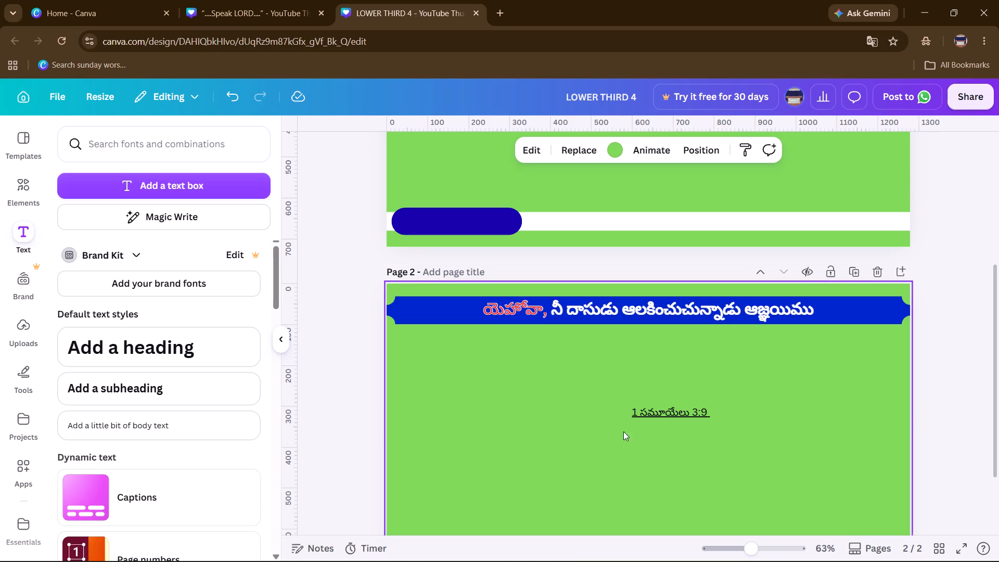
Remove the underline from the Telugu reference "1 సమూయేలు 3:9" on page 2.
{"action": "left_click", "coordinate": [620, 442]}
{"action": "left_click", "coordinate": [639, 407]}
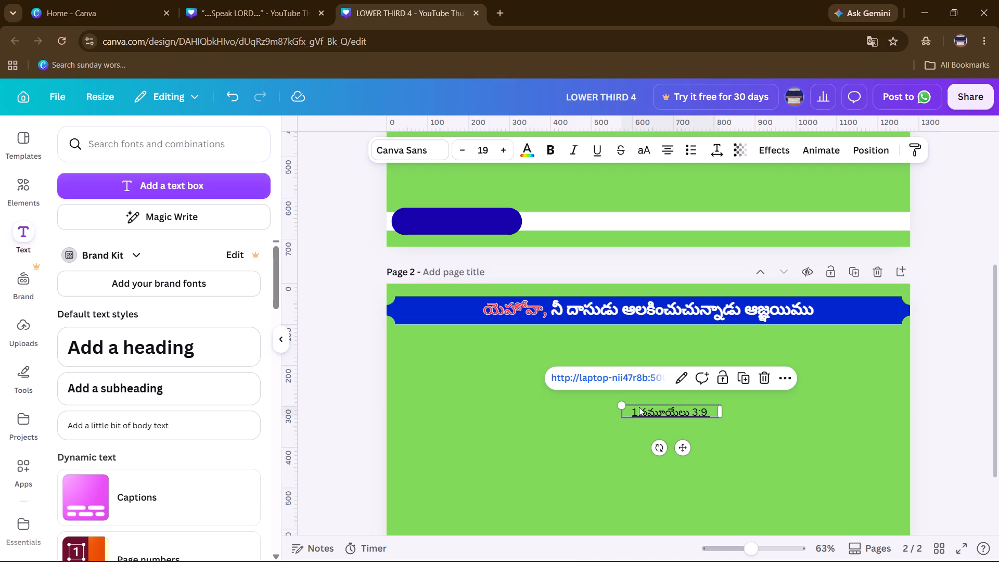
{"action": "left_click", "coordinate": [598, 158]}
{"action": "left_click", "coordinate": [515, 508]}
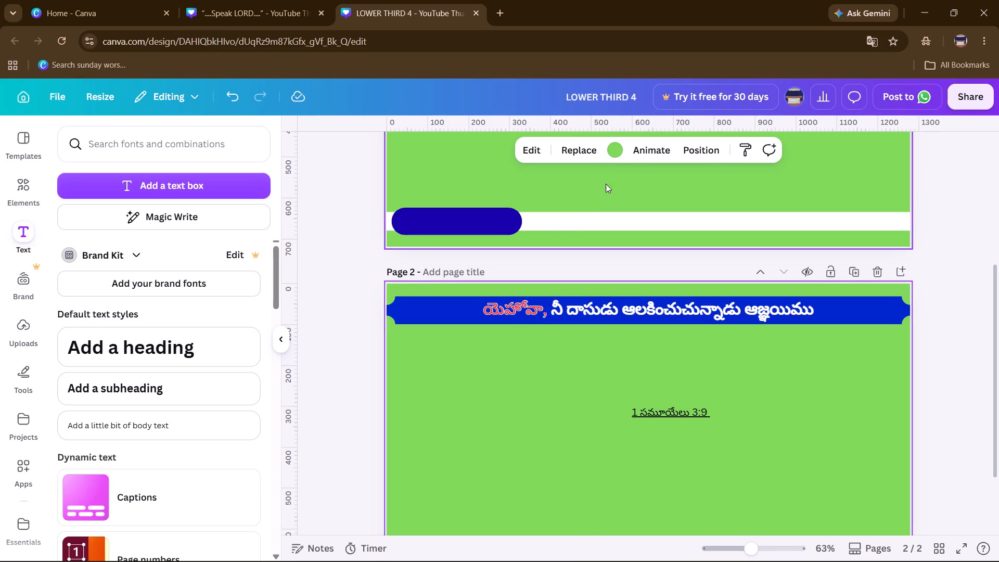
{"action": "left_click", "coordinate": [682, 418]}
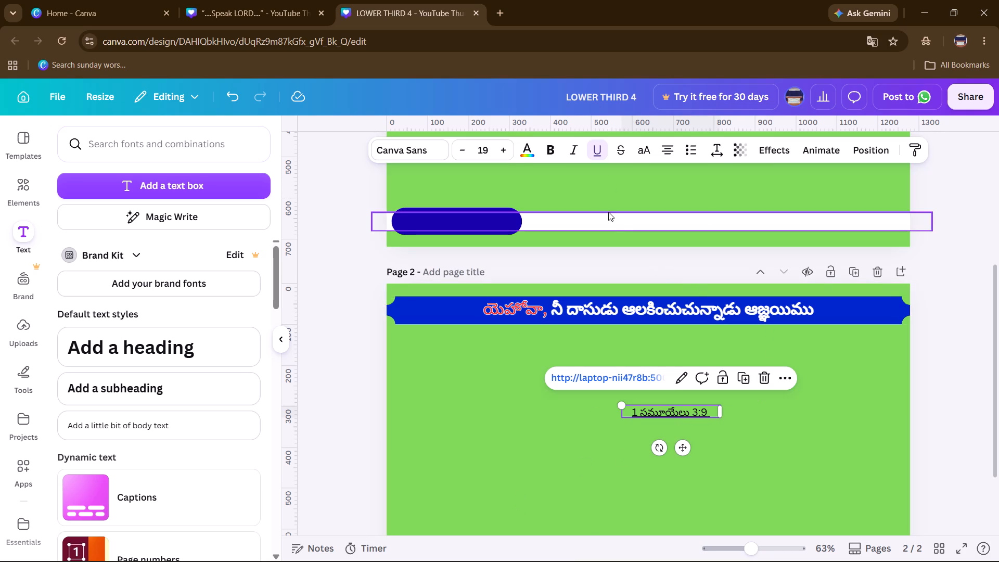
{"action": "left_click", "coordinate": [599, 150]}
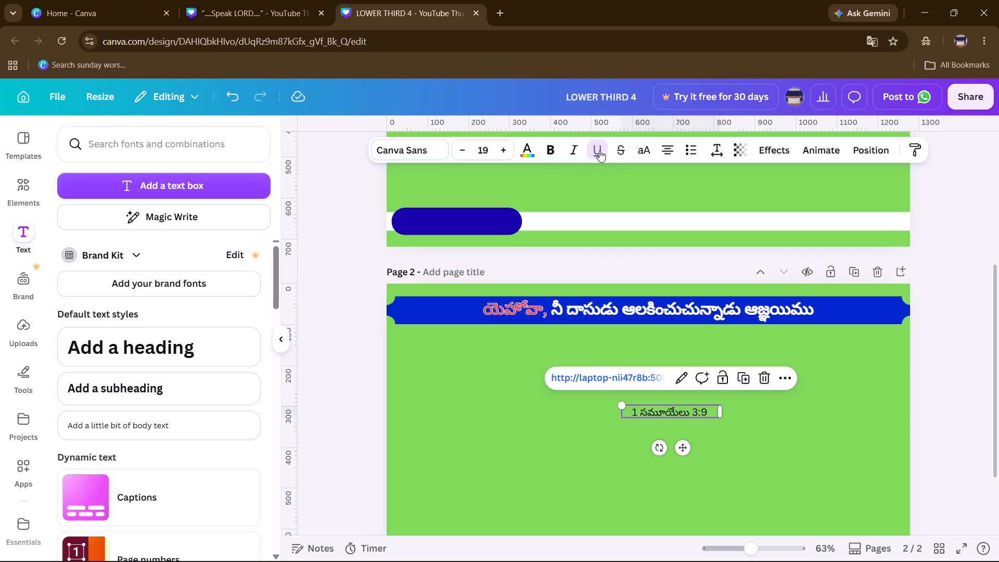
{"action": "left_click", "coordinate": [575, 419]}
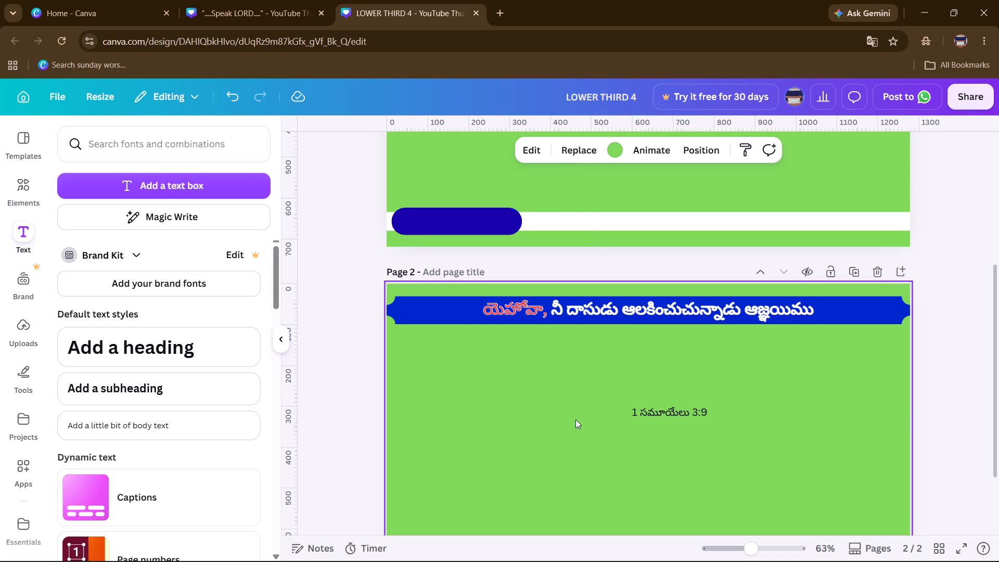
Try the Telugu reference at the right end of the blue banner, and place it back on the green area below the verse.
{"action": "left_click_drag", "start_coordinate": [681, 408], "coordinate": [725, 375]}
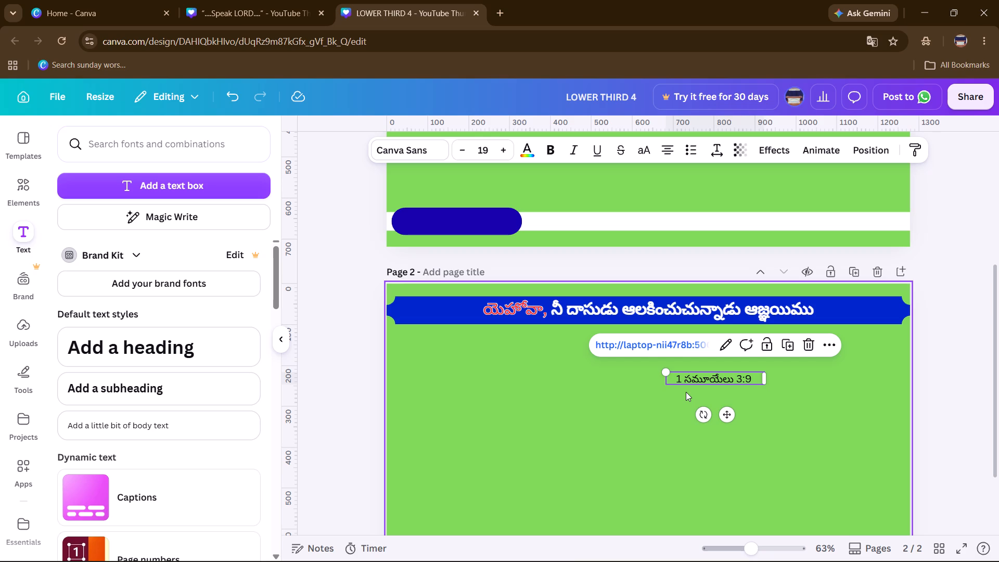
{"action": "left_click", "coordinate": [618, 437]}
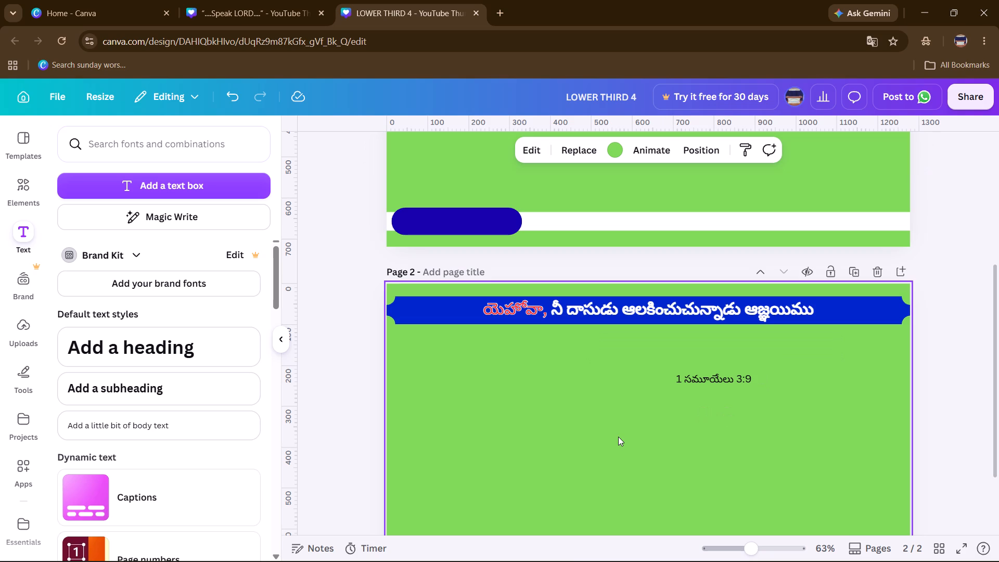
{"action": "left_click", "coordinate": [618, 437]}
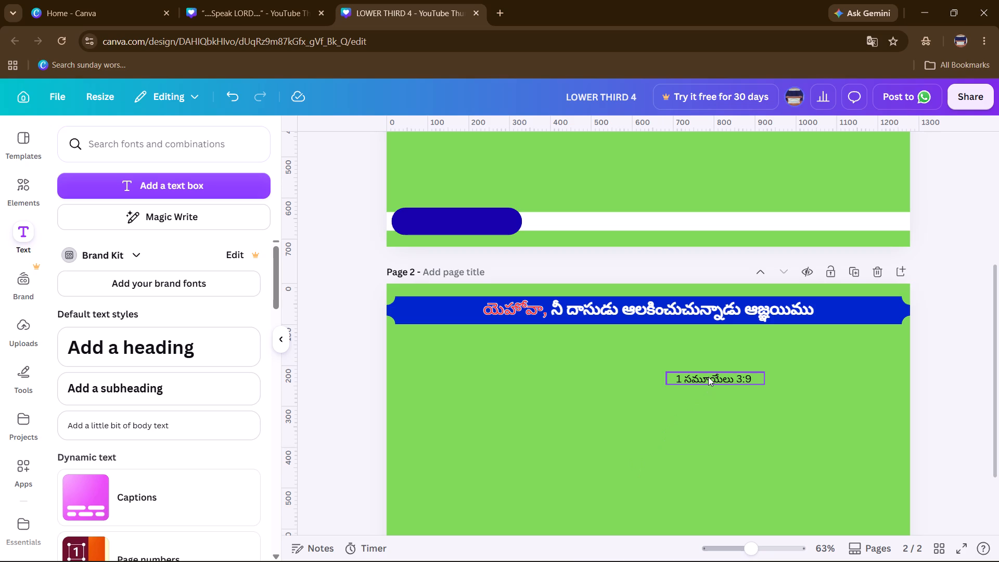
{"action": "left_click_drag", "start_coordinate": [708, 377], "coordinate": [846, 315]}
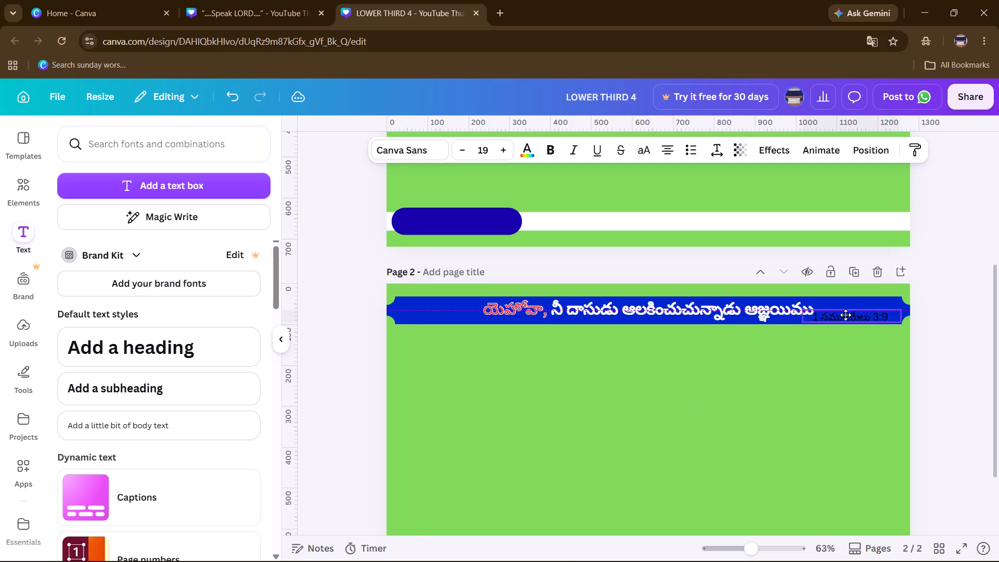
{"action": "left_click_drag", "start_coordinate": [846, 315], "coordinate": [762, 393]}
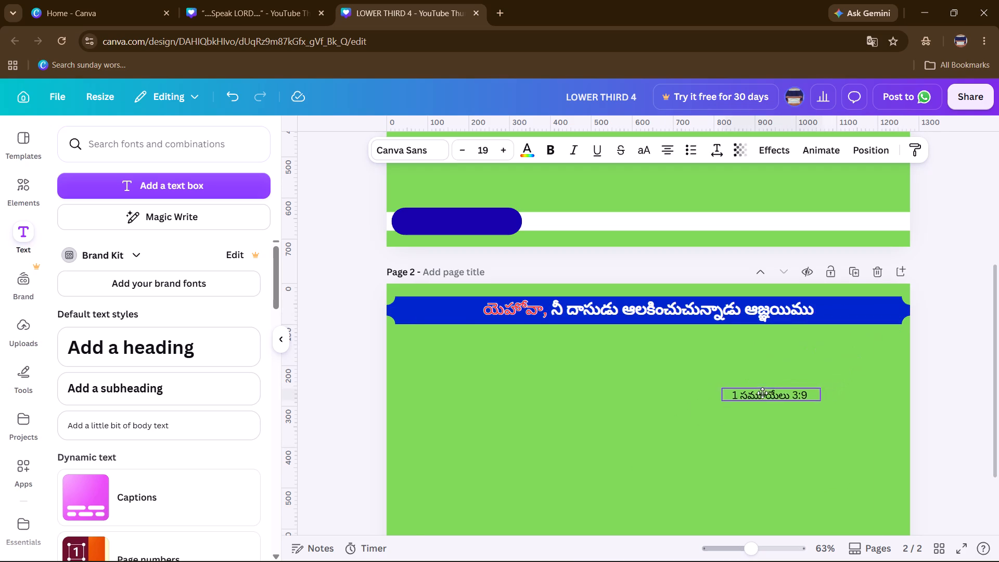
{"action": "left_click_drag", "start_coordinate": [762, 393], "coordinate": [727, 373]}
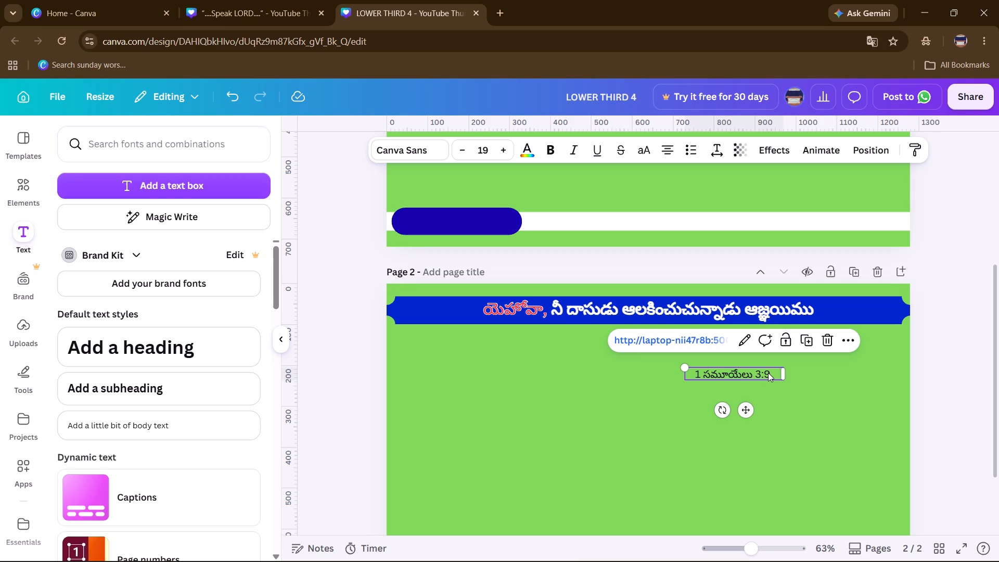
{"action": "left_click_drag", "start_coordinate": [771, 371], "coordinate": [731, 382]}
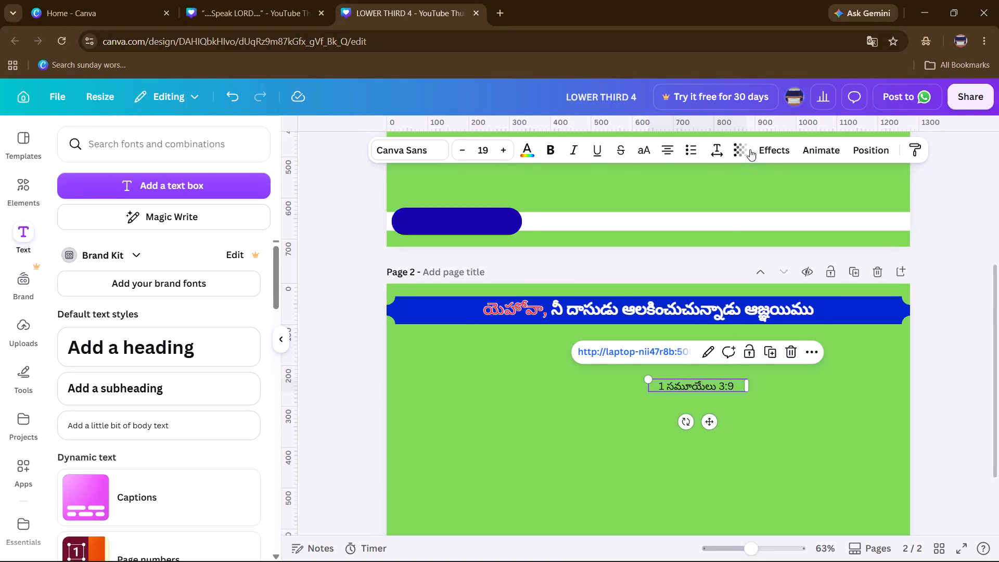
Colour the Telugu reference yellow #ffd21f, after trying bright red #ff3131 and dark red #cc0000.
{"action": "left_click", "coordinate": [526, 146]}
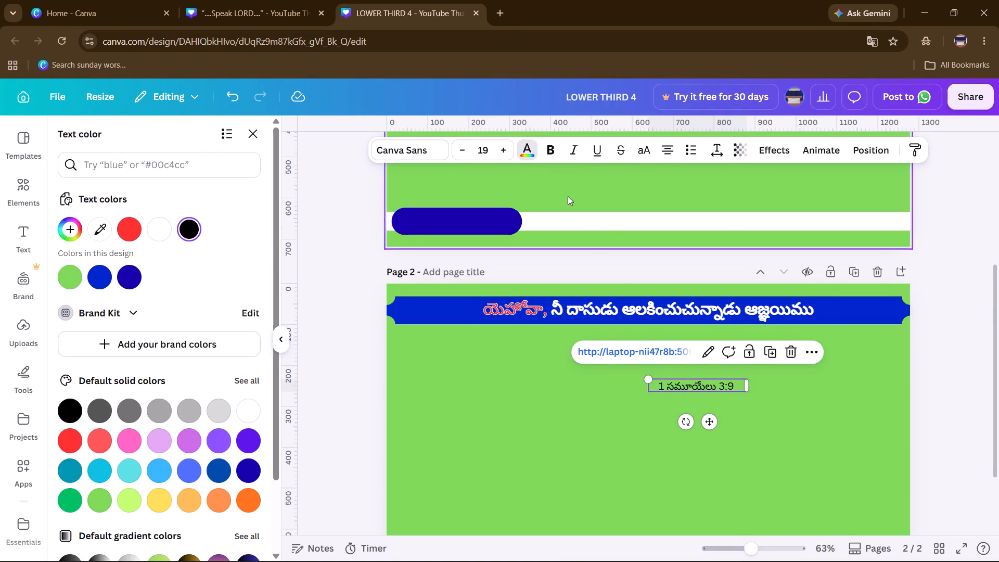
{"action": "left_click", "coordinate": [529, 151]}
{"action": "left_click", "coordinate": [529, 151]}
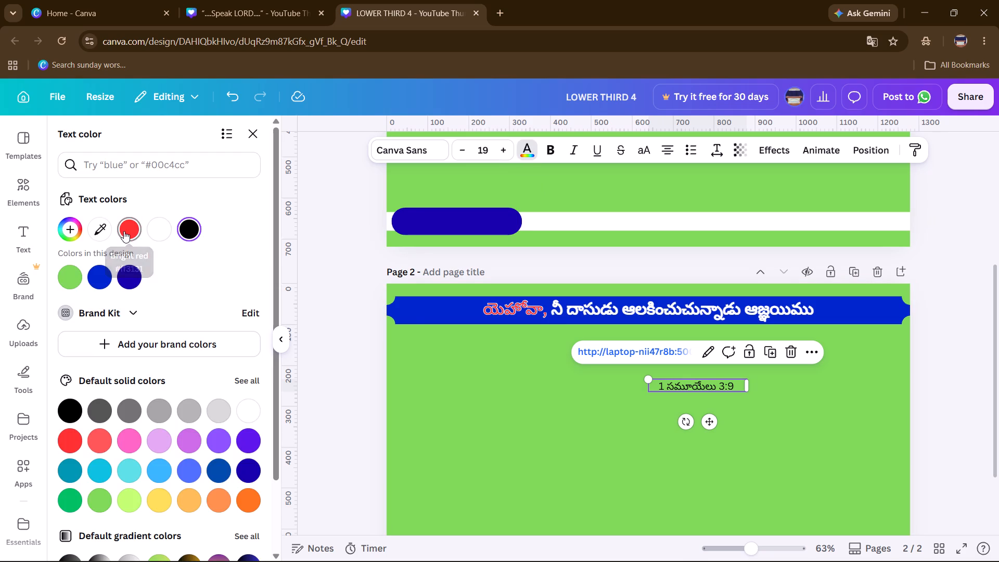
{"action": "left_click", "coordinate": [124, 231]}
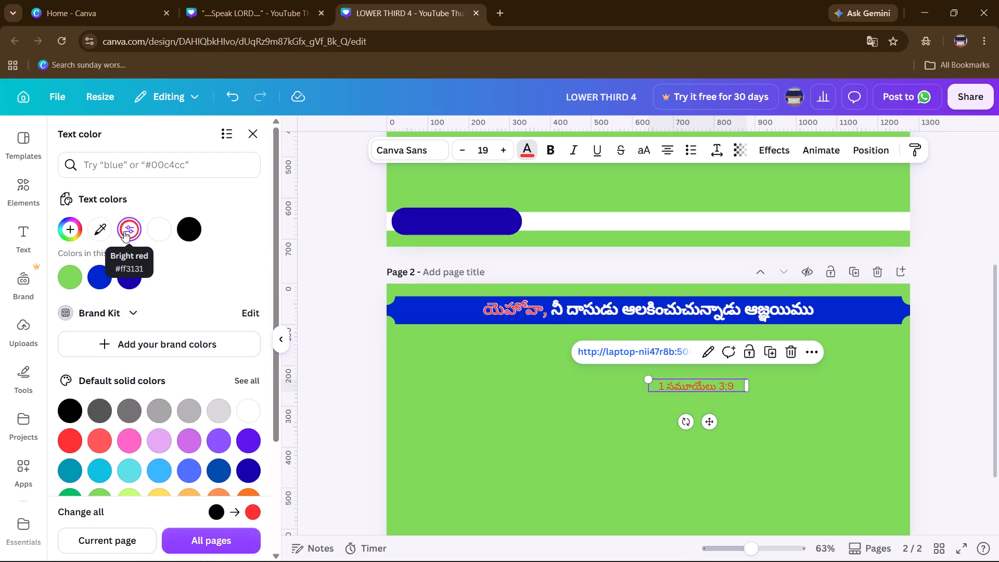
{"action": "scroll", "coordinate": [124, 231], "scroll_direction": "down", "scroll_amount": 2}
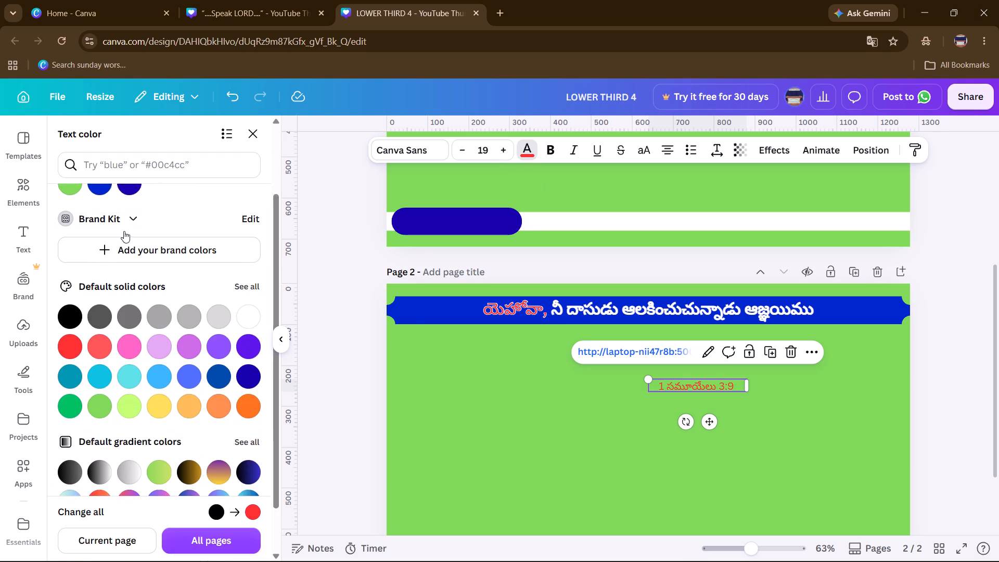
{"action": "scroll", "coordinate": [124, 231], "scroll_direction": "down", "scroll_amount": 2}
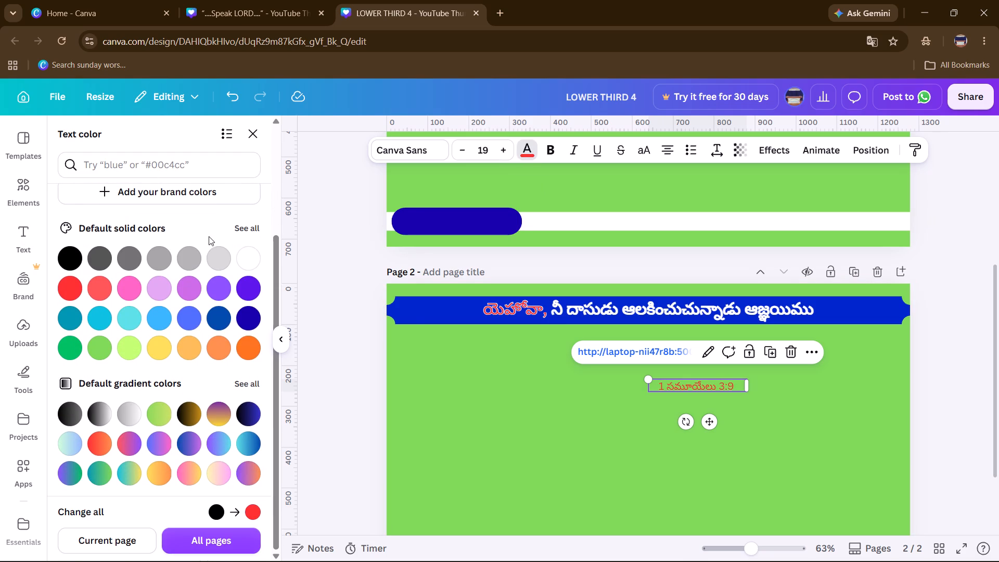
{"action": "left_click", "coordinate": [238, 235]}
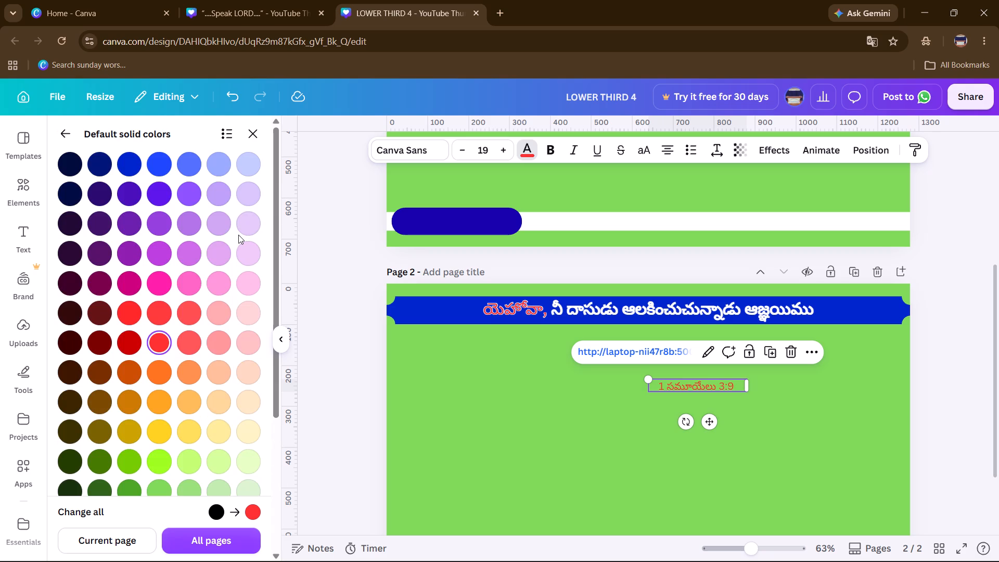
{"action": "left_click", "coordinate": [123, 338]}
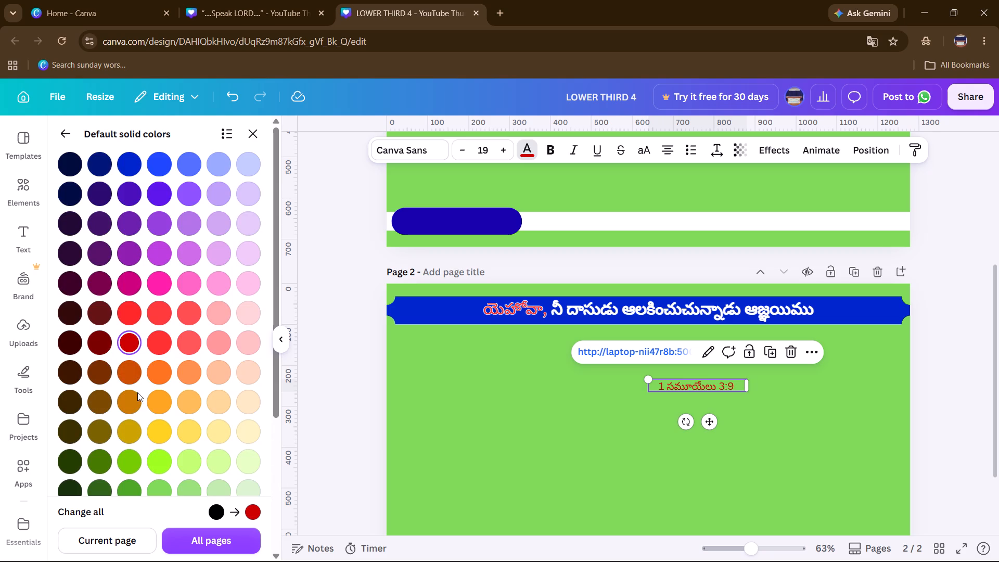
{"action": "left_click", "coordinate": [148, 427]}
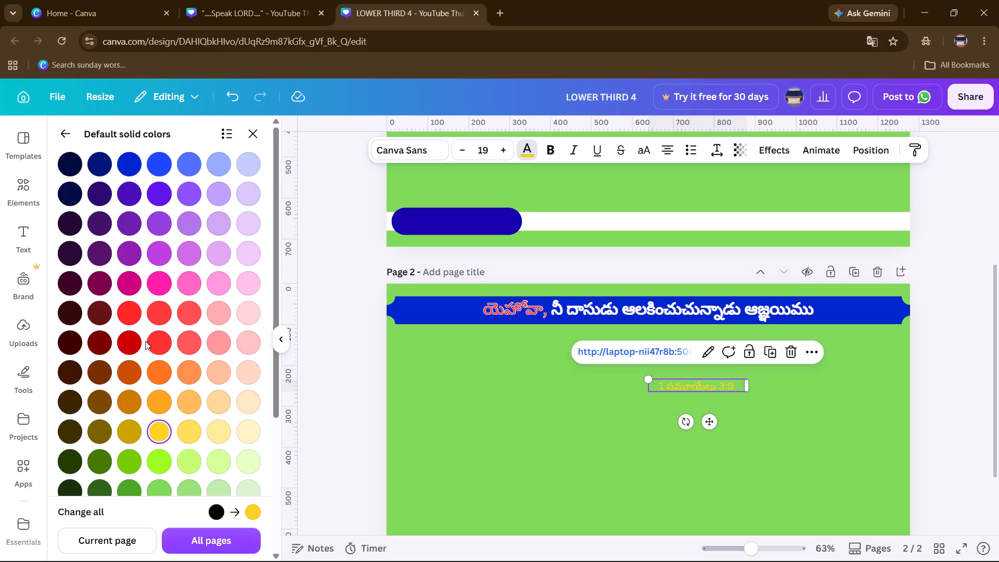
Increase the yellow Telugu reference's font size to 20.
{"action": "left_click", "coordinate": [505, 146]}
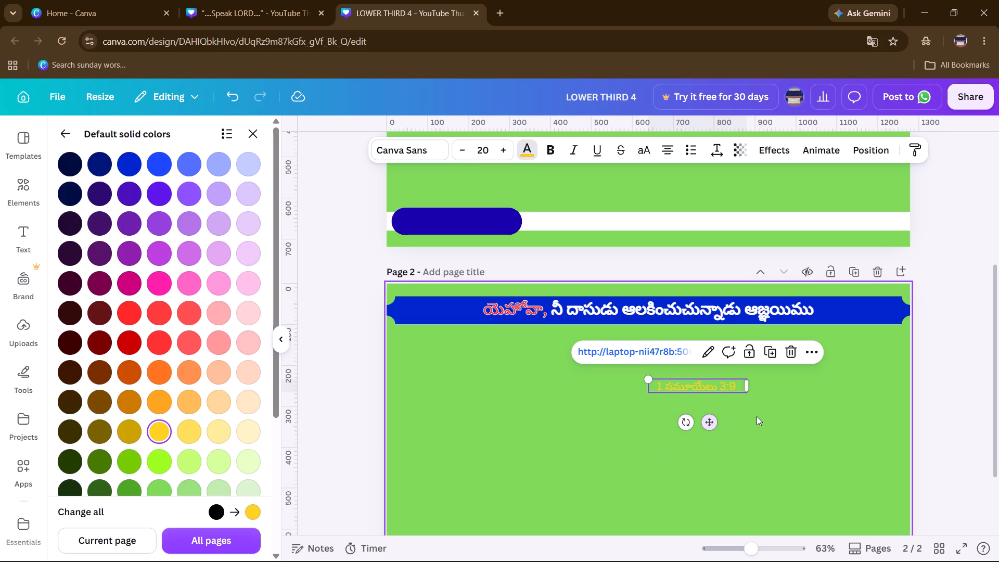
{"action": "key", "text": "Return"}
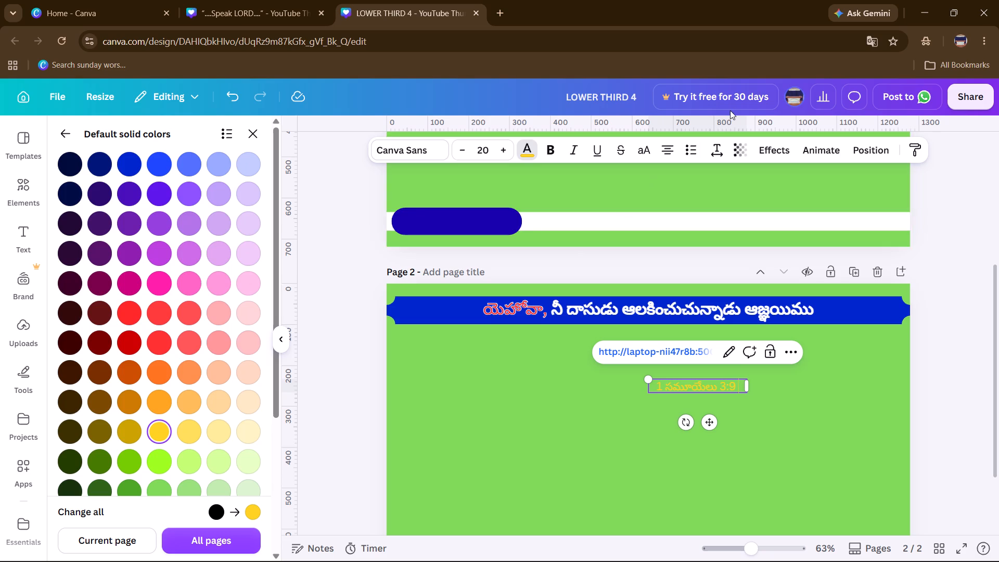
Apply a black Outline effect with thickness 29 to the yellow Telugu reference, after trying a white outline.
{"action": "left_click", "coordinate": [765, 154]}
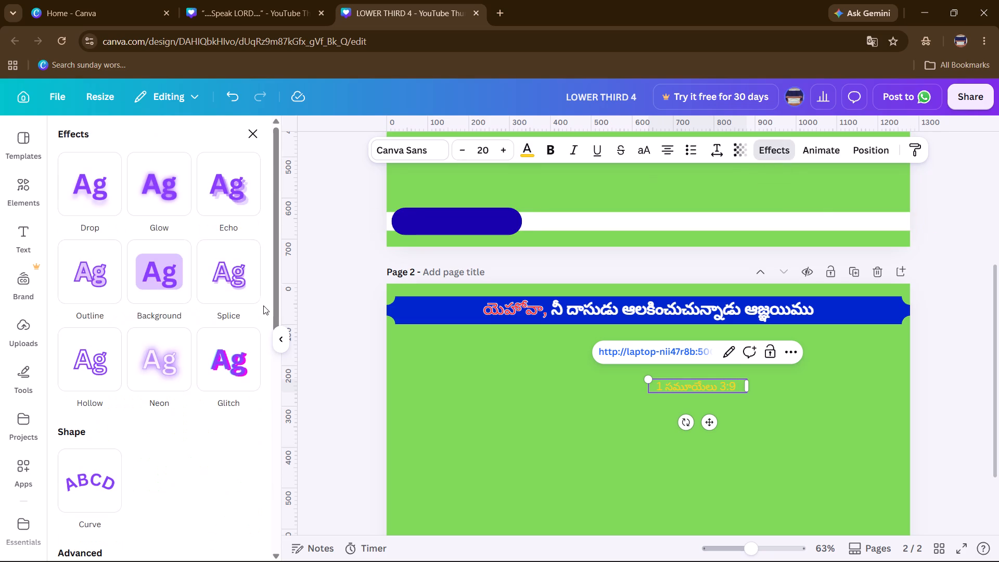
{"action": "left_click", "coordinate": [86, 293]}
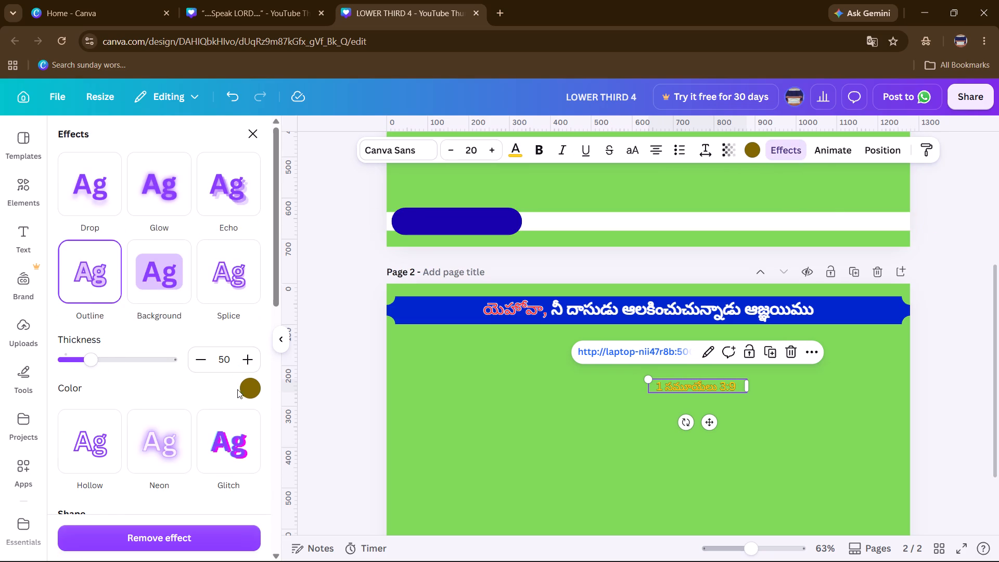
{"action": "left_click", "coordinate": [244, 390]}
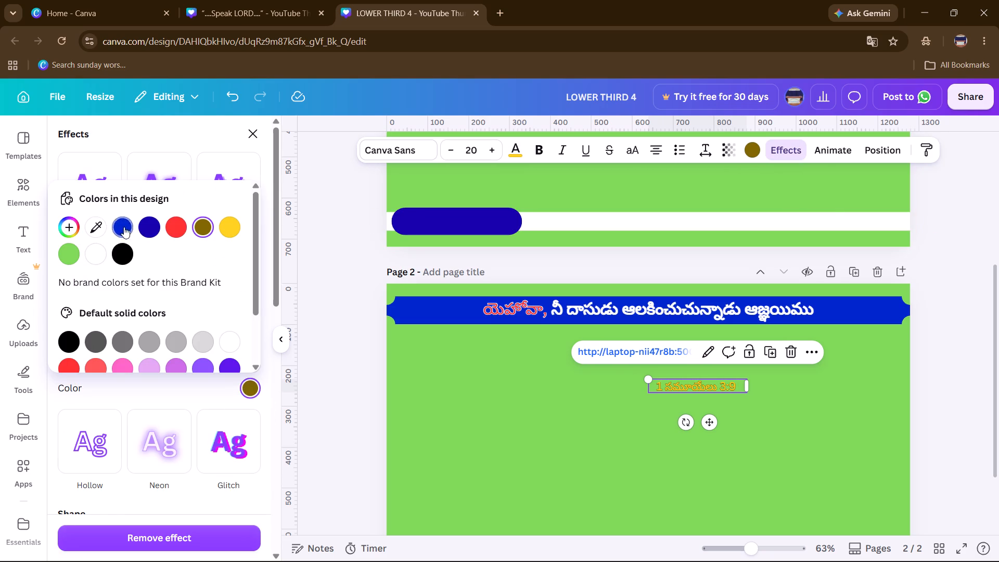
{"action": "left_click", "coordinate": [97, 254]}
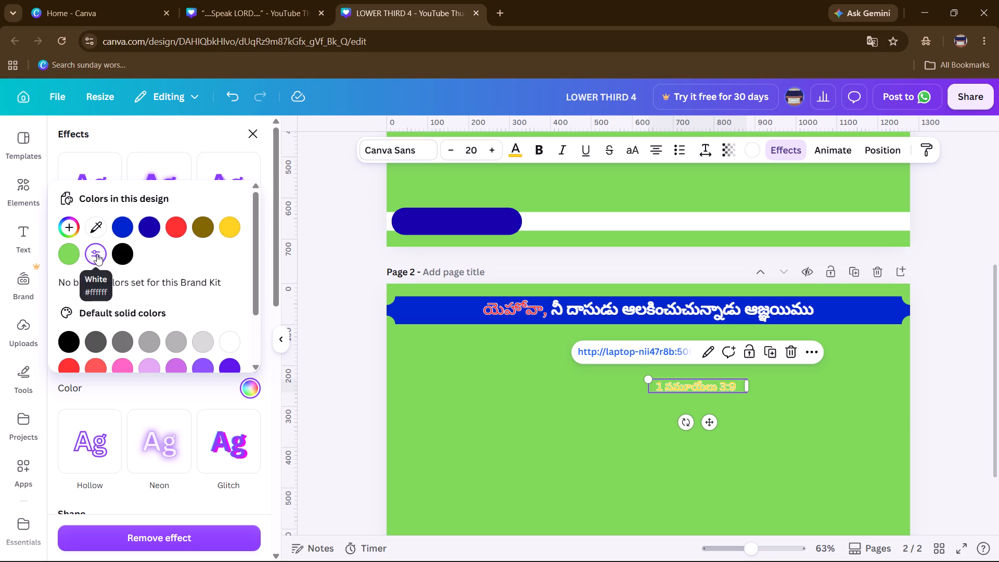
{"action": "left_click", "coordinate": [124, 257]}
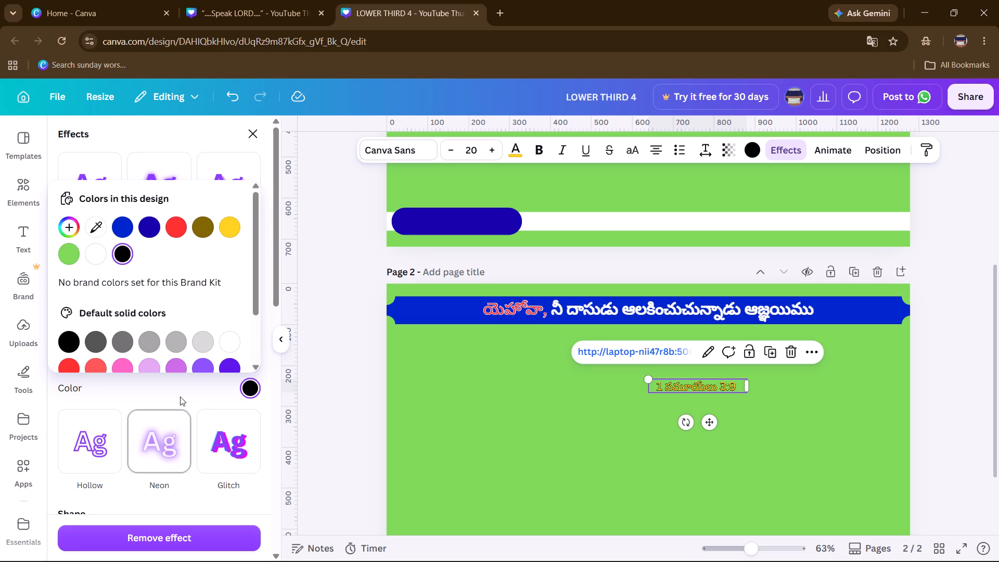
{"action": "left_click", "coordinate": [216, 396]}
{"action": "left_click_drag", "start_coordinate": [96, 362], "coordinate": [79, 361]}
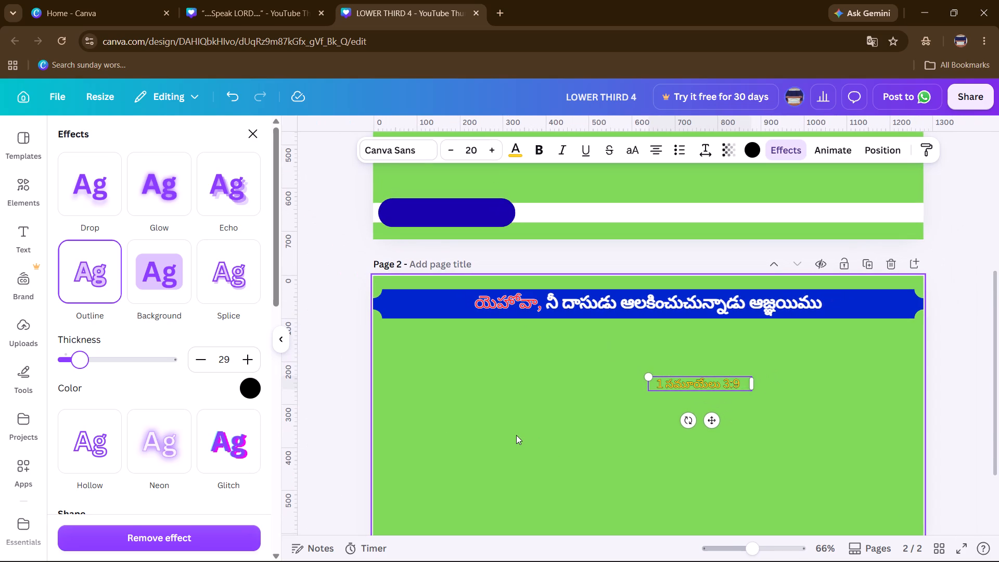
{"action": "left_click", "coordinate": [655, 443]}
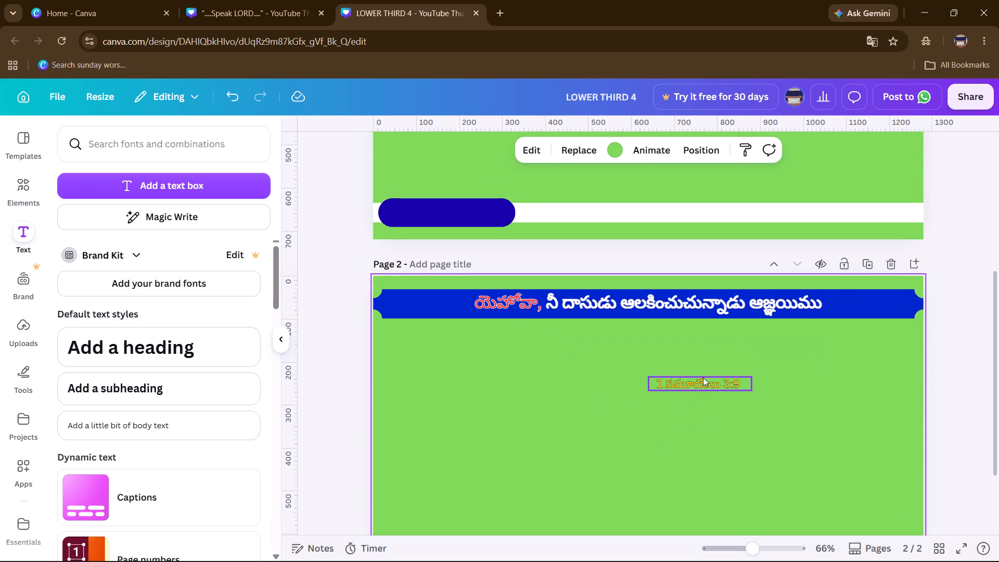
Change the Telugu reference's font to Ramabhadra.
{"action": "left_click", "coordinate": [703, 377]}
{"action": "left_click", "coordinate": [432, 150]}
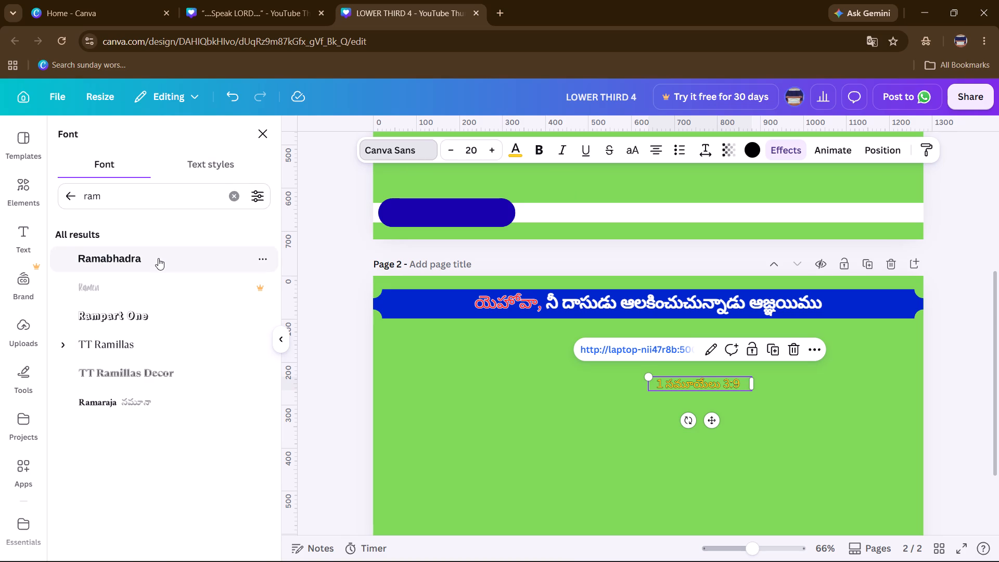
{"action": "left_click", "coordinate": [158, 258]}
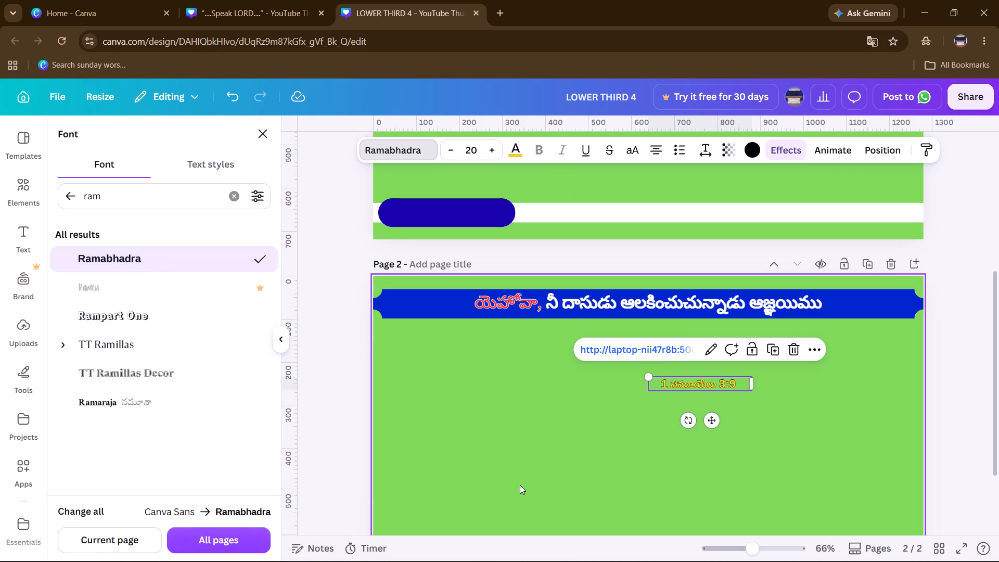
{"action": "left_click", "coordinate": [520, 484]}
{"action": "left_click", "coordinate": [691, 384]}
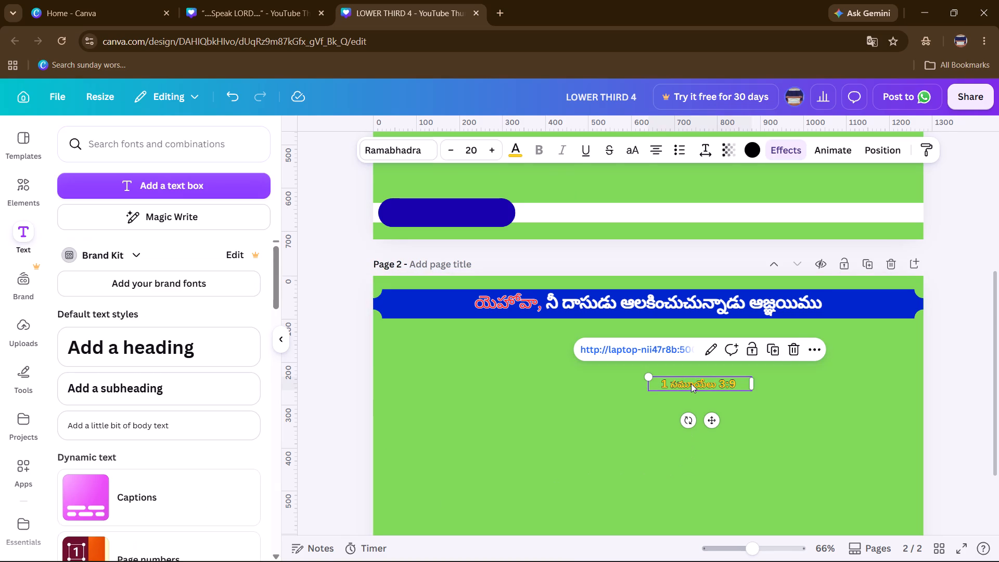
{"action": "left_click", "coordinate": [777, 386]}
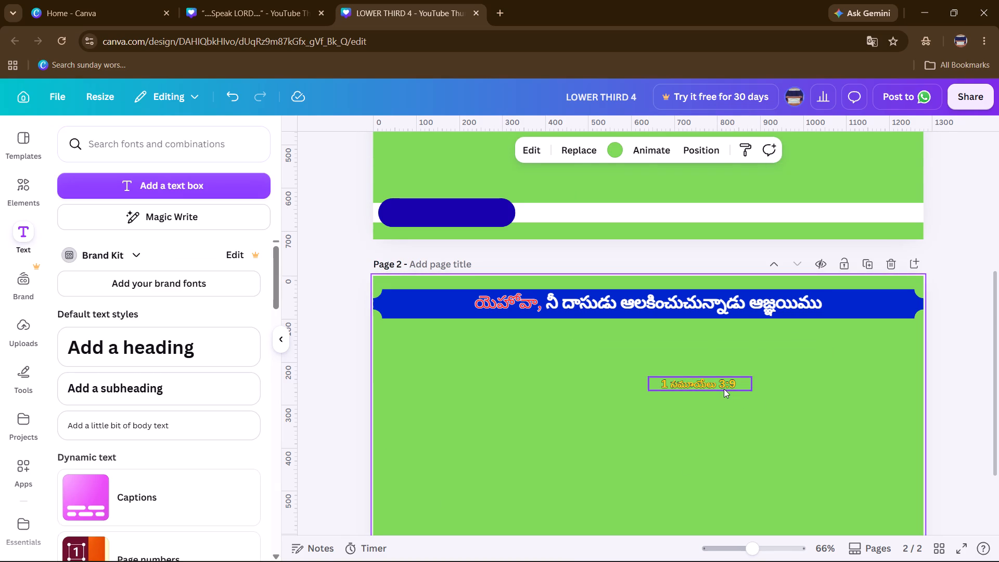
Place the Telugu reference at the right end of page 2's blue banner and shrink it to font size 16.7.
{"action": "left_click_drag", "start_coordinate": [724, 389], "coordinate": [879, 317]}
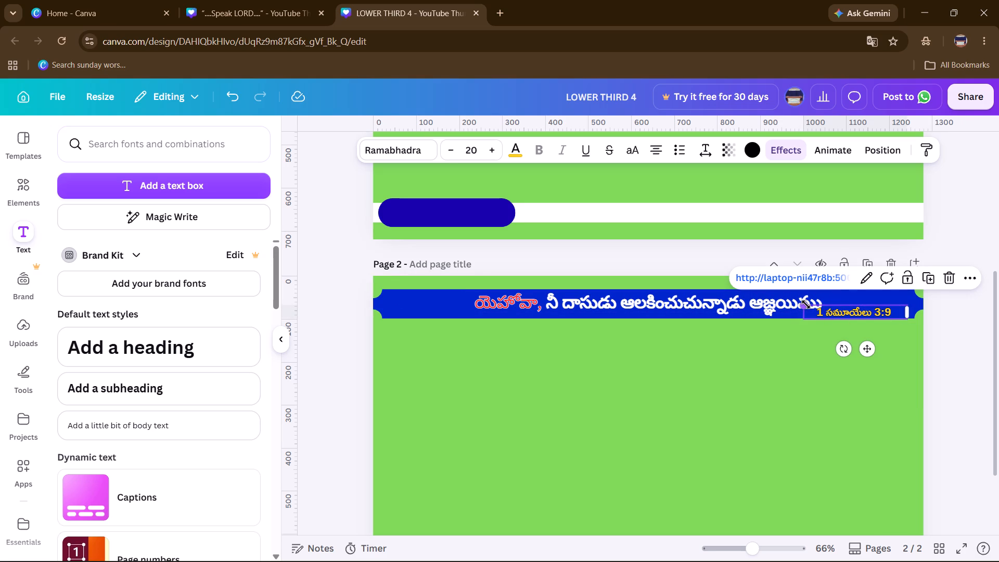
{"action": "left_click_drag", "start_coordinate": [806, 304], "coordinate": [825, 312]}
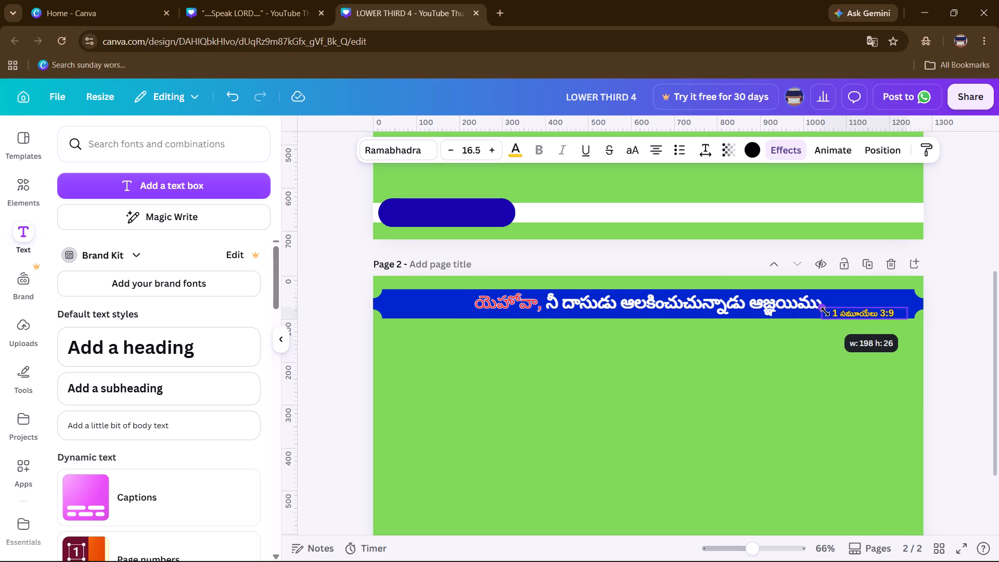
{"action": "left_click_drag", "start_coordinate": [825, 312], "coordinate": [823, 312]}
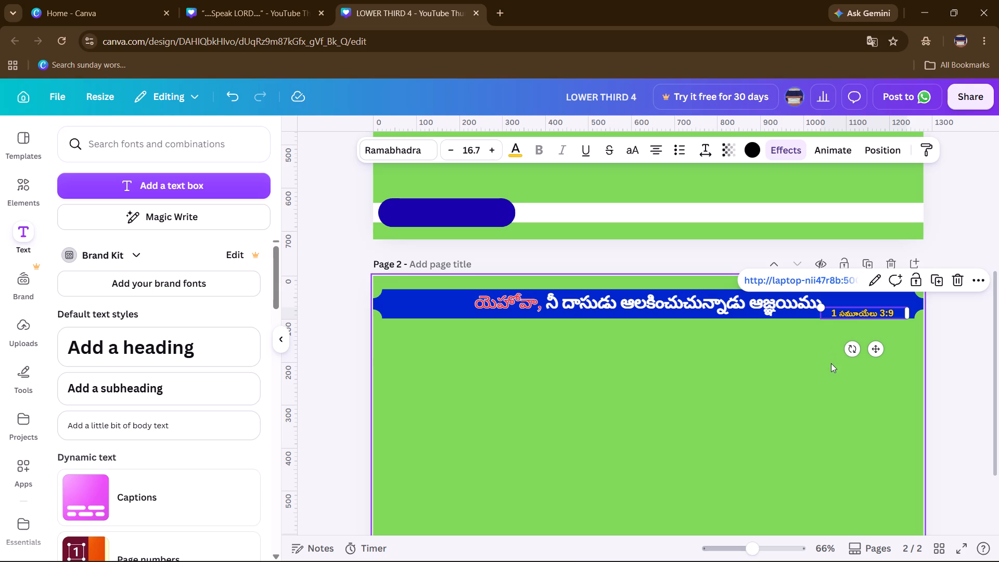
Nudge the Telugu reference slightly up and to the right so it sits just after the verse inside the blue banner.
{"action": "key", "text": "Up"}
{"action": "key", "text": "Up"}
{"action": "key", "text": "Up"}
{"action": "key", "text": "Right"}
{"action": "key", "text": "Right"}
{"action": "key", "text": "Up"}
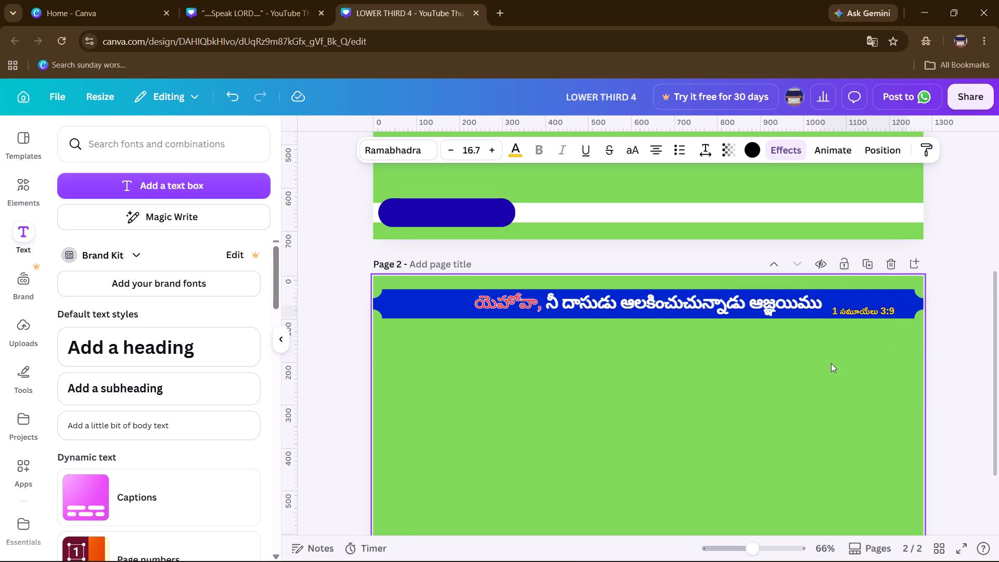
{"action": "key", "text": "Down"}
{"action": "key", "text": "Up"}
{"action": "key", "text": "Down"}
{"action": "key", "text": "Down"}
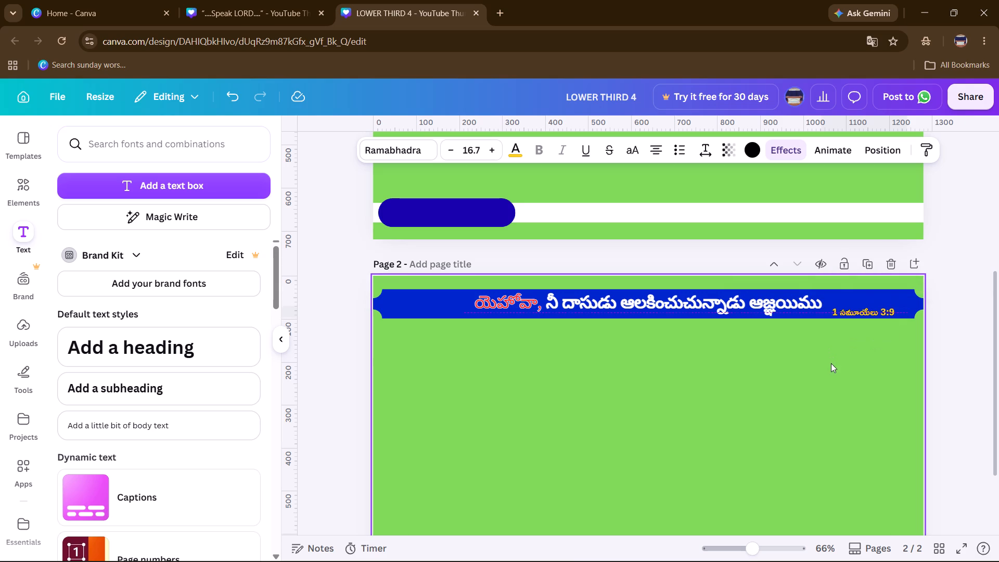
{"action": "key", "text": "Up"}
{"action": "key", "text": "Down"}
{"action": "key", "text": "Right"}
{"action": "key", "text": "Right"}
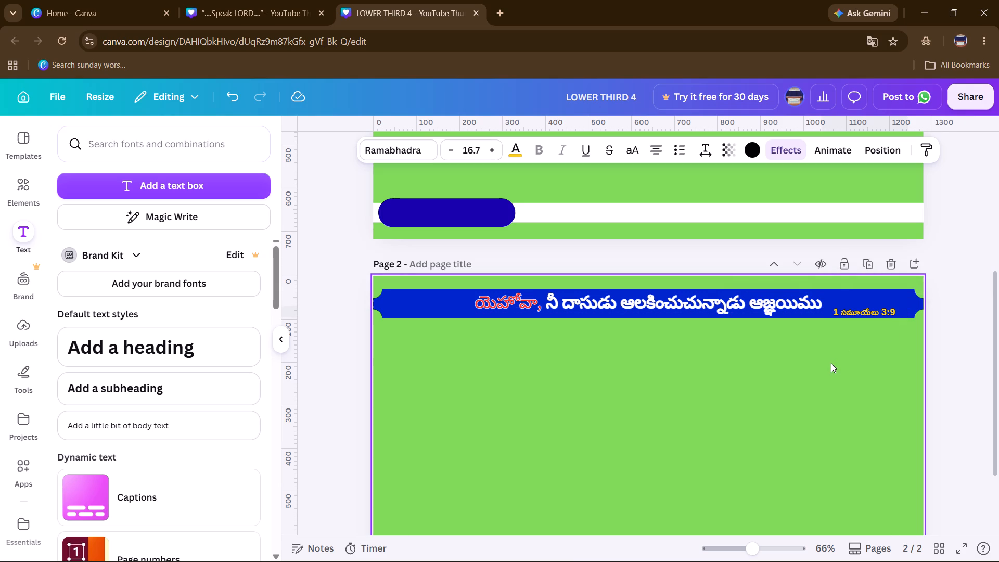
{"action": "left_click", "coordinate": [792, 386]}
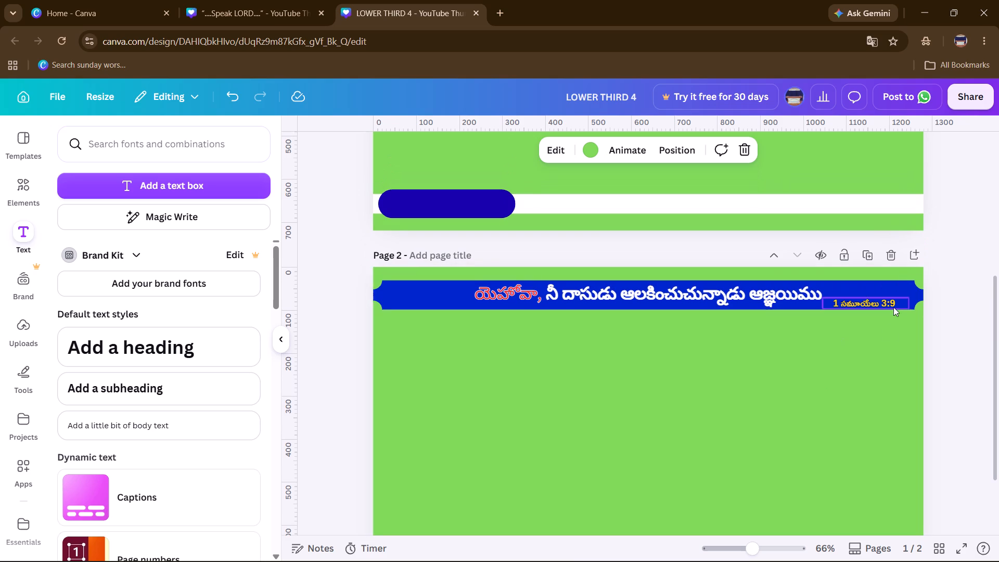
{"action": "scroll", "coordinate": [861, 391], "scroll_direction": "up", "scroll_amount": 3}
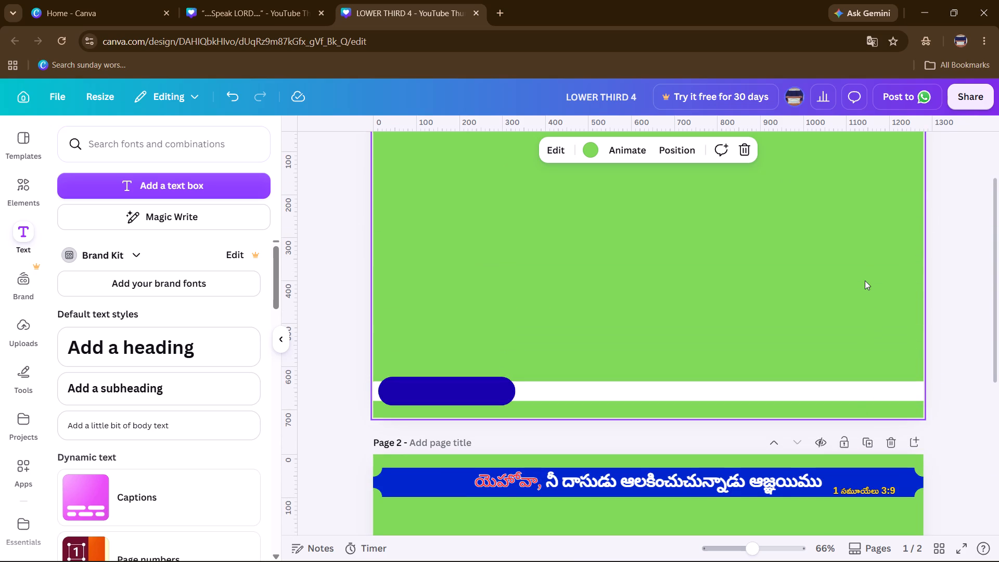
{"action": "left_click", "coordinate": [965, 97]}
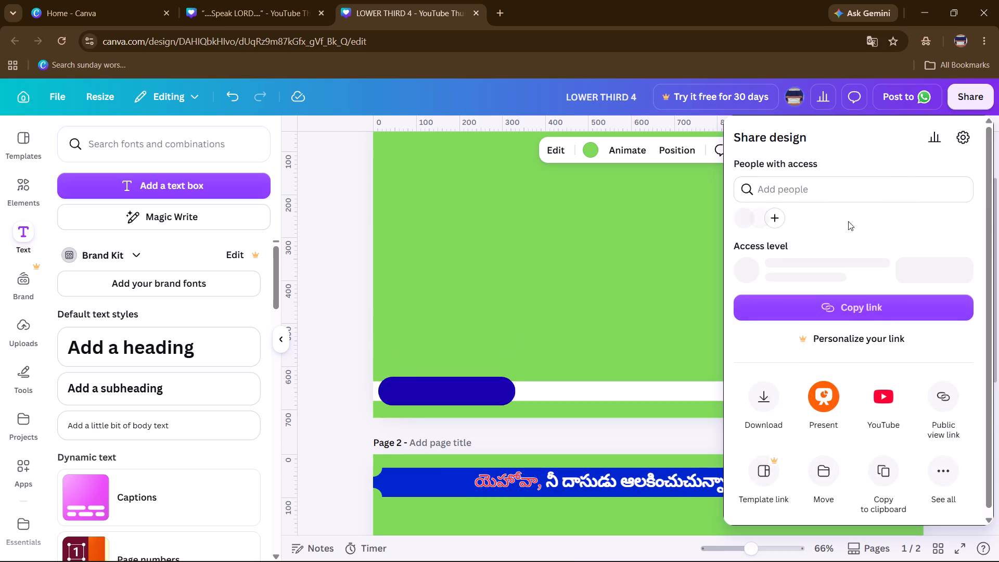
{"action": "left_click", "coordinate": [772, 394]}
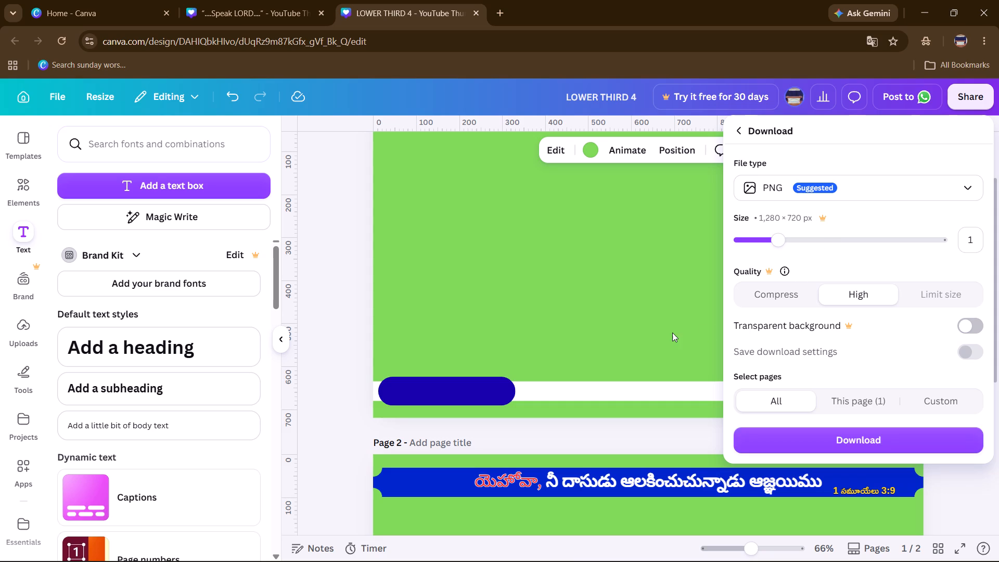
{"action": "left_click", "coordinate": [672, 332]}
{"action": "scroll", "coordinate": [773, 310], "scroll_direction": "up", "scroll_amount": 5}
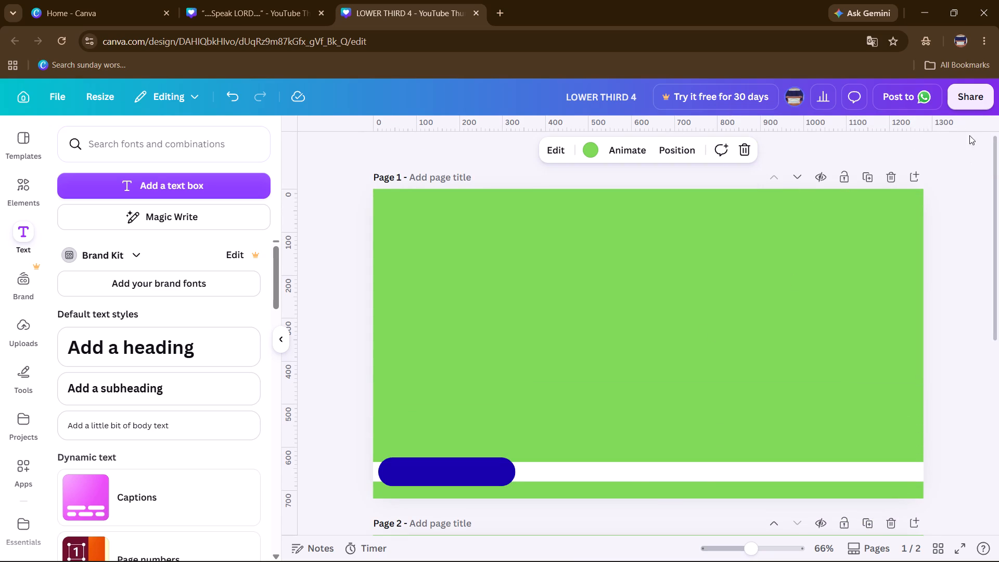
Download all pages of LOWER THIRD 4 as high-quality PNG files at 1,280 × 720 px.
{"action": "left_click", "coordinate": [290, 340]}
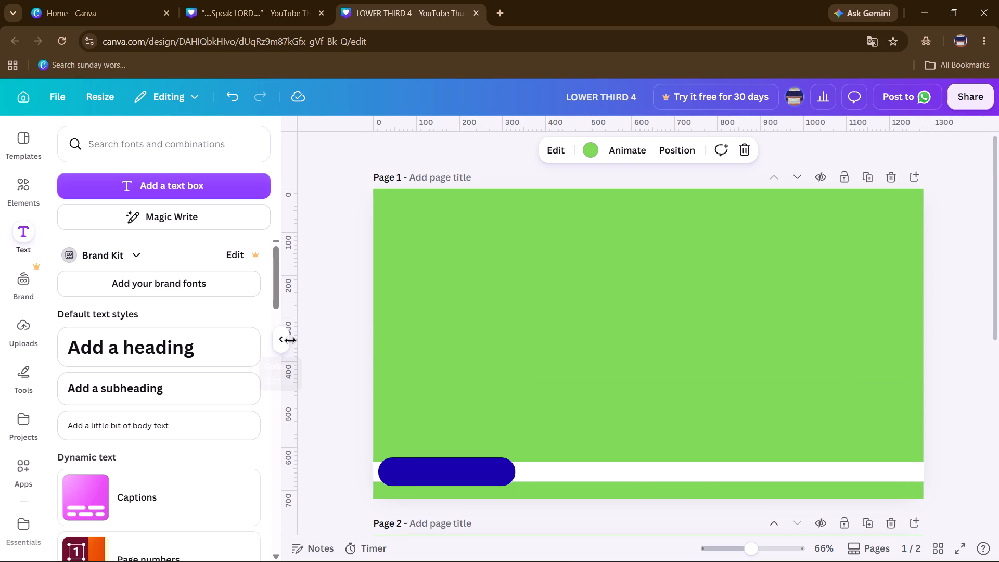
{"action": "left_click", "coordinate": [290, 340]}
{"action": "left_click", "coordinate": [279, 340]}
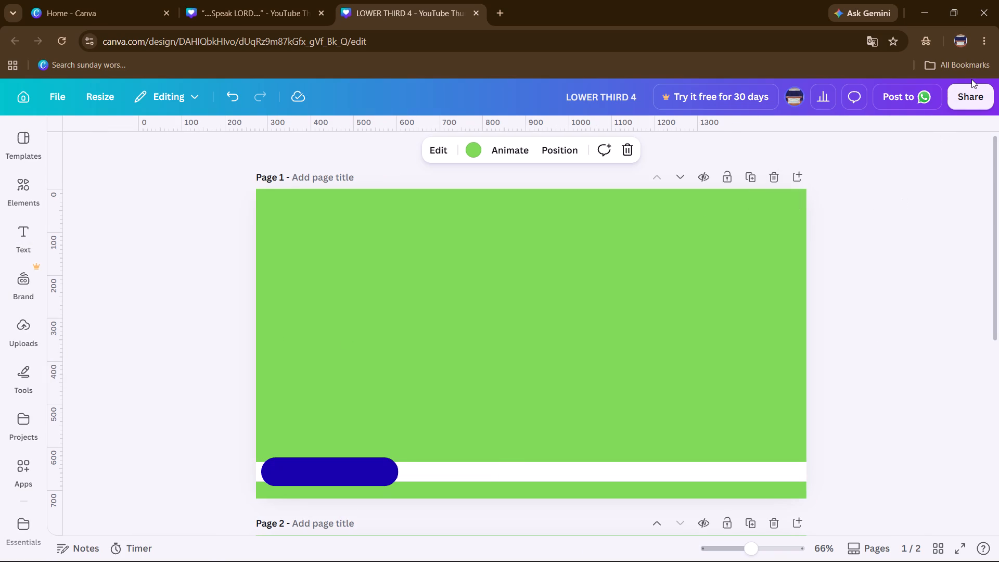
{"action": "left_click", "coordinate": [971, 79]}
{"action": "left_click", "coordinate": [965, 106]}
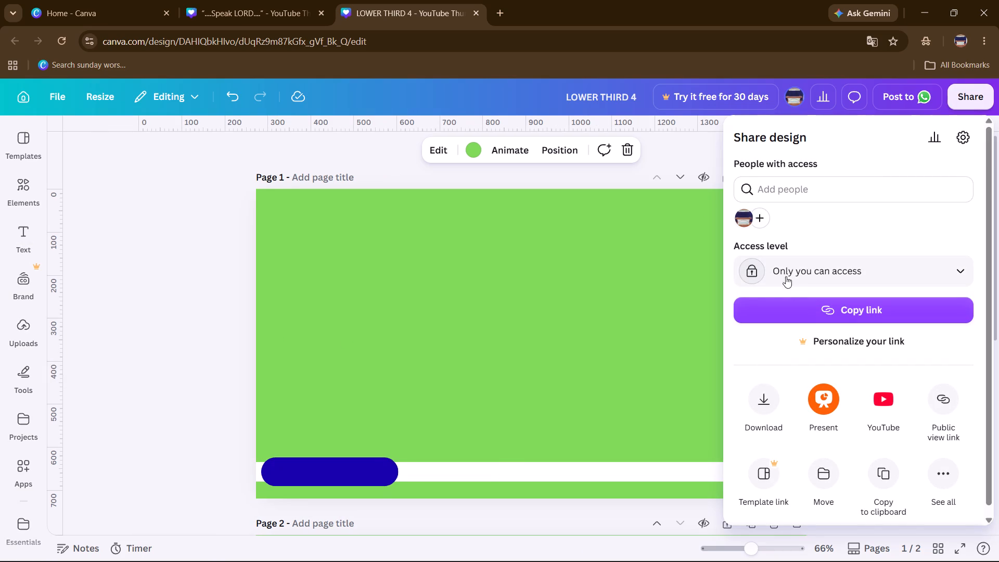
{"action": "scroll", "coordinate": [769, 390], "scroll_direction": "down", "scroll_amount": 2}
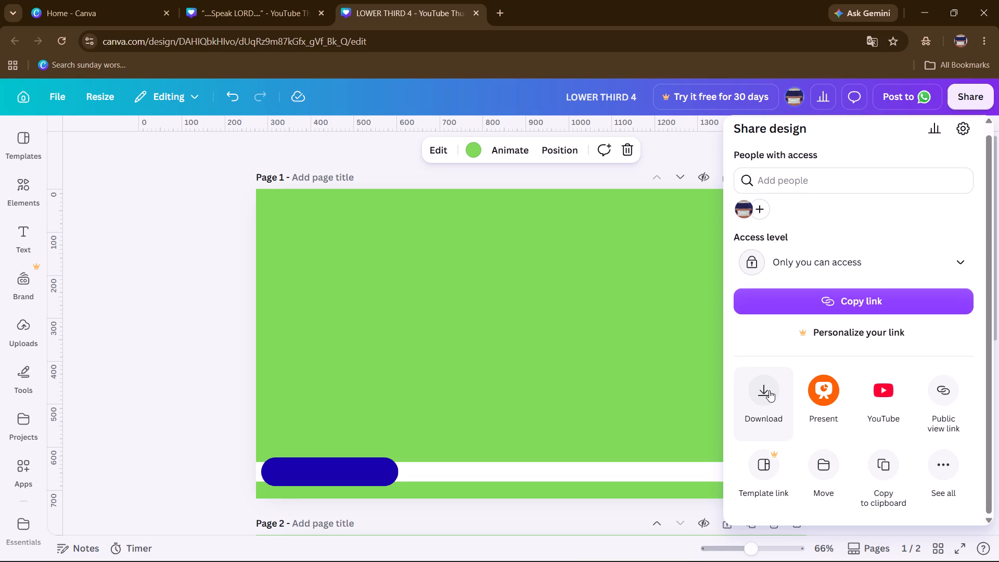
{"action": "left_click", "coordinate": [769, 390]}
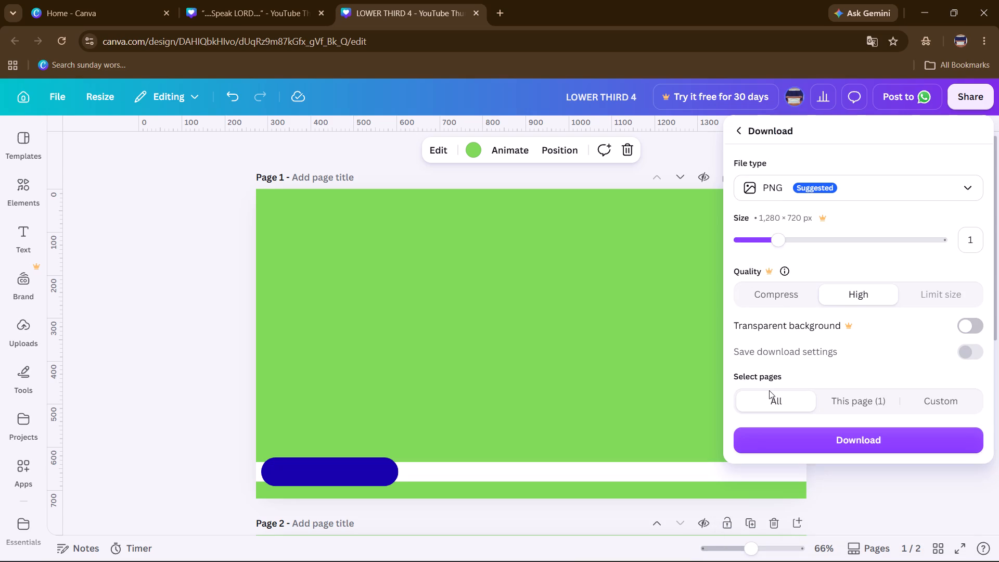
{"action": "left_click", "coordinate": [847, 394]}
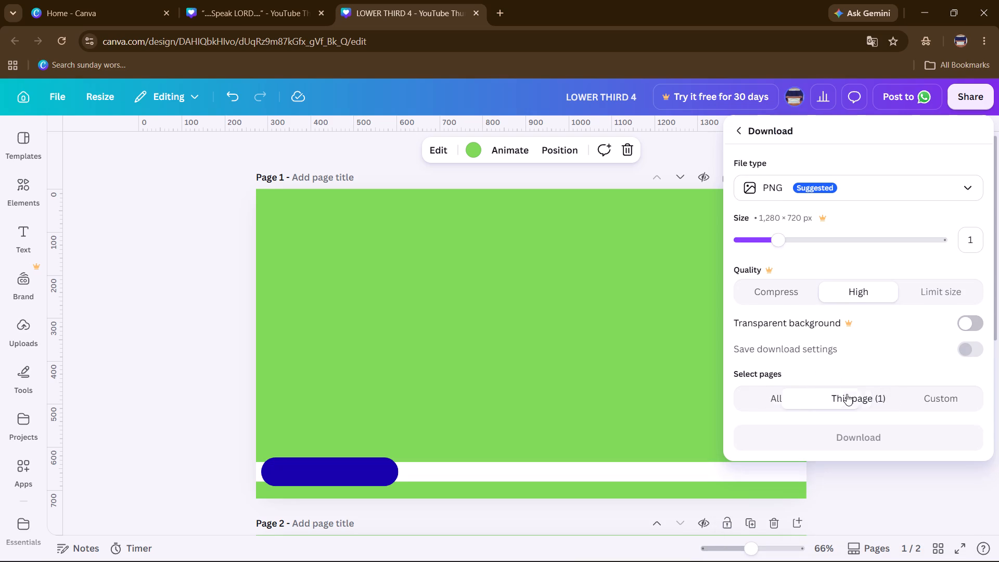
{"action": "left_click", "coordinate": [789, 403]}
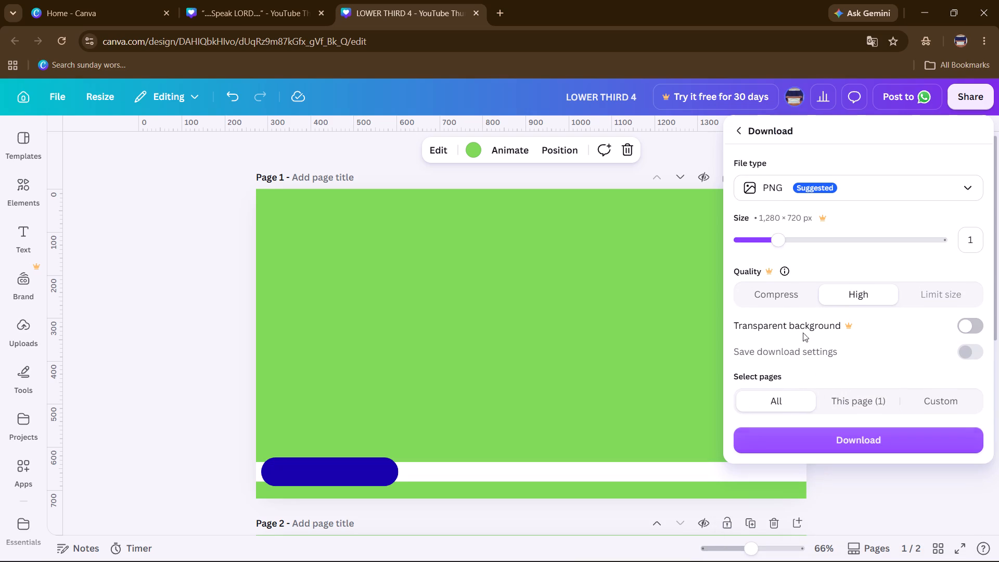
{"action": "left_click", "coordinate": [817, 445]}
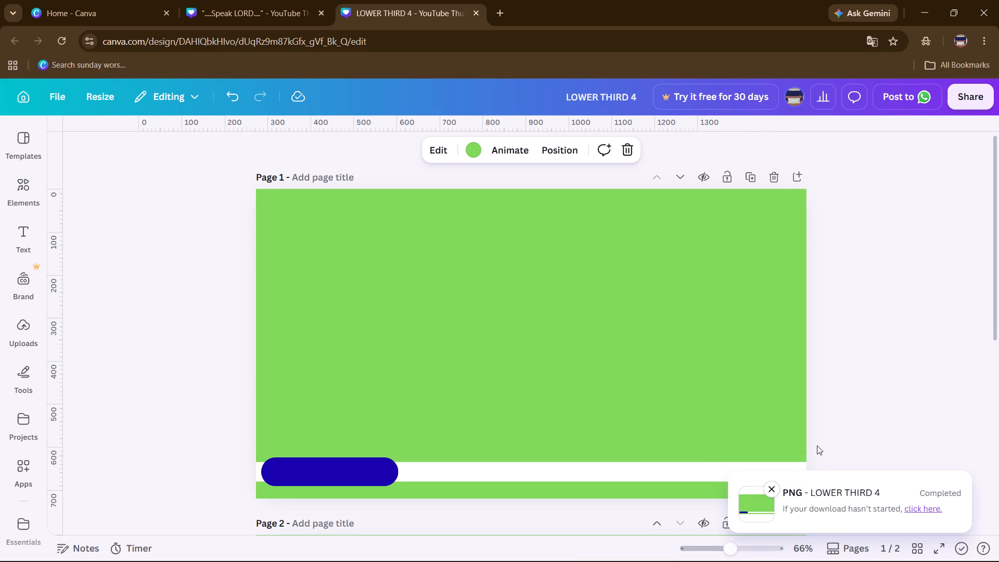
Open the downloaded LOWER THIRD 4.zip in File Explorer and preview images 1 and 2.
{"action": "left_click_drag", "start_coordinate": [817, 445], "coordinate": [906, 151]}
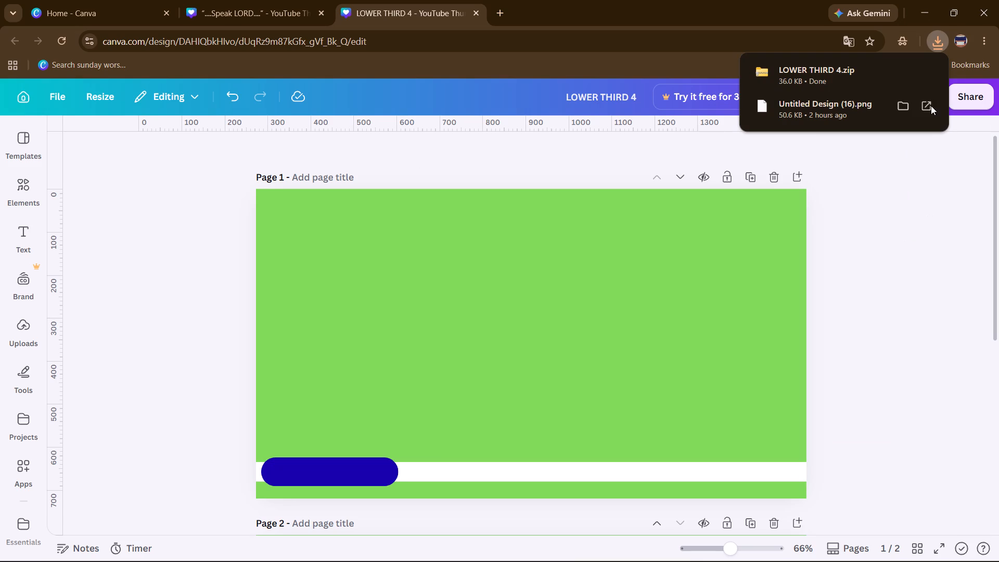
{"action": "left_click", "coordinate": [872, 82]}
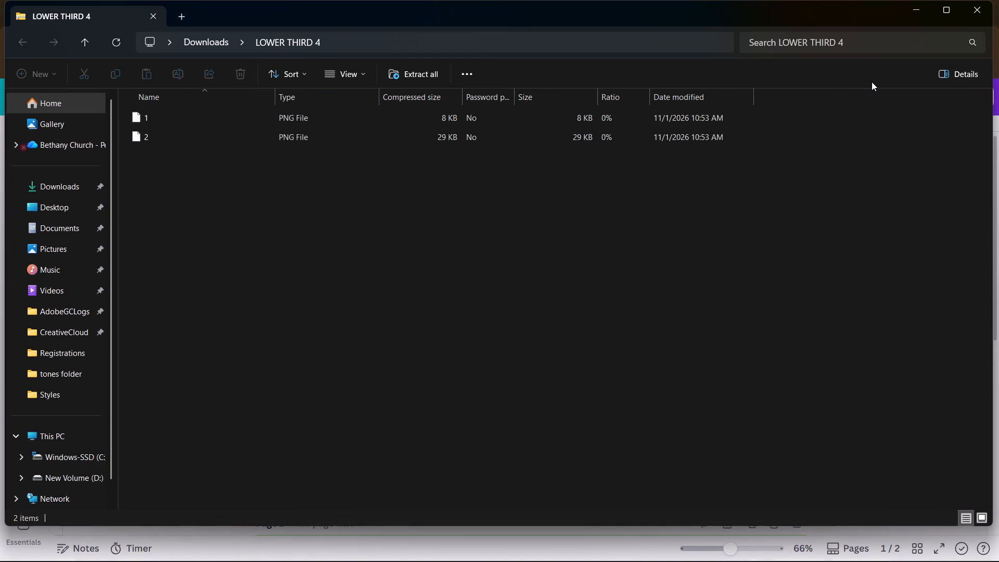
{"action": "double_click", "coordinate": [672, 117]}
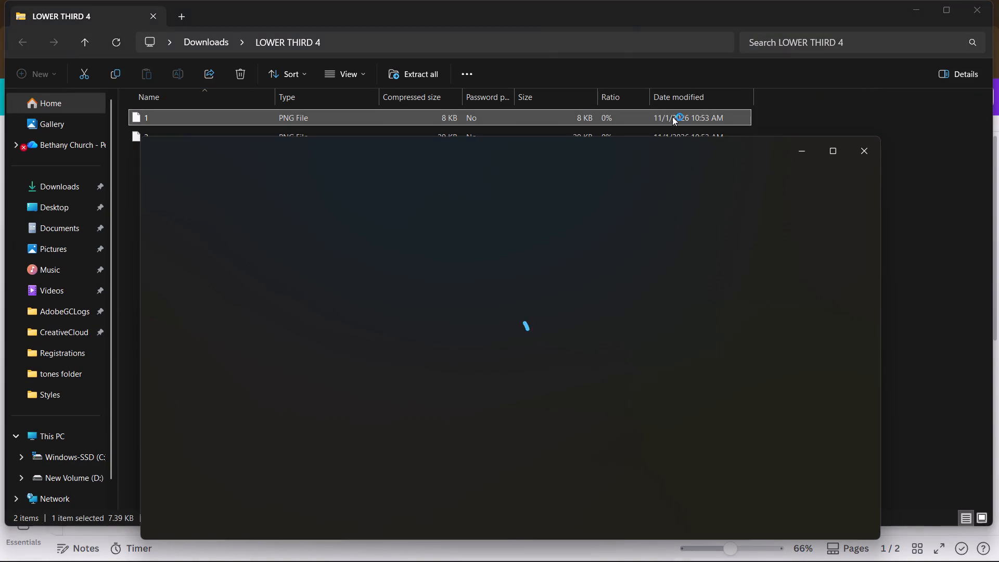
{"action": "left_click", "coordinate": [857, 140]}
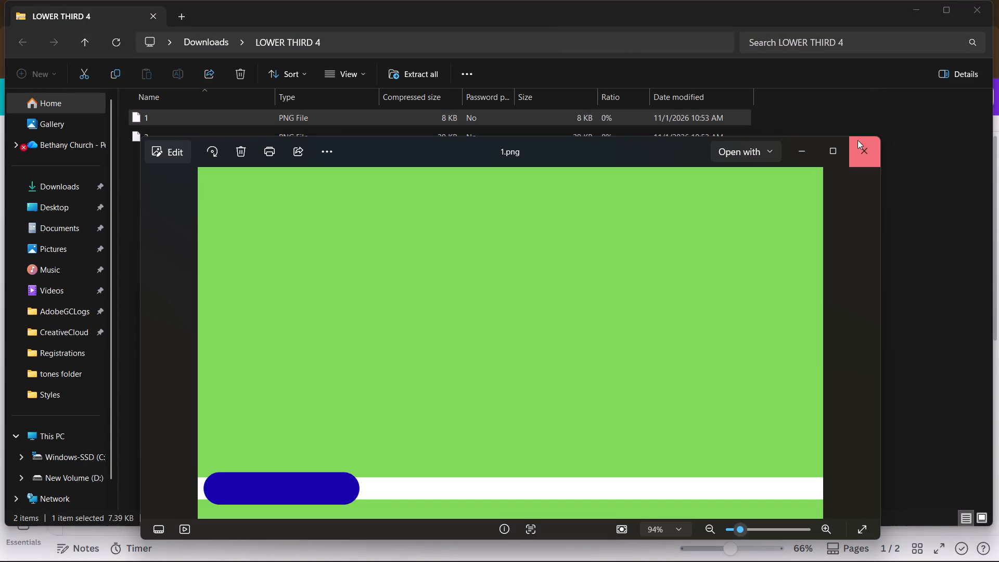
{"action": "left_click_drag", "start_coordinate": [660, 123], "coordinate": [661, 132]}
{"action": "triple_click", "coordinate": [661, 132]}
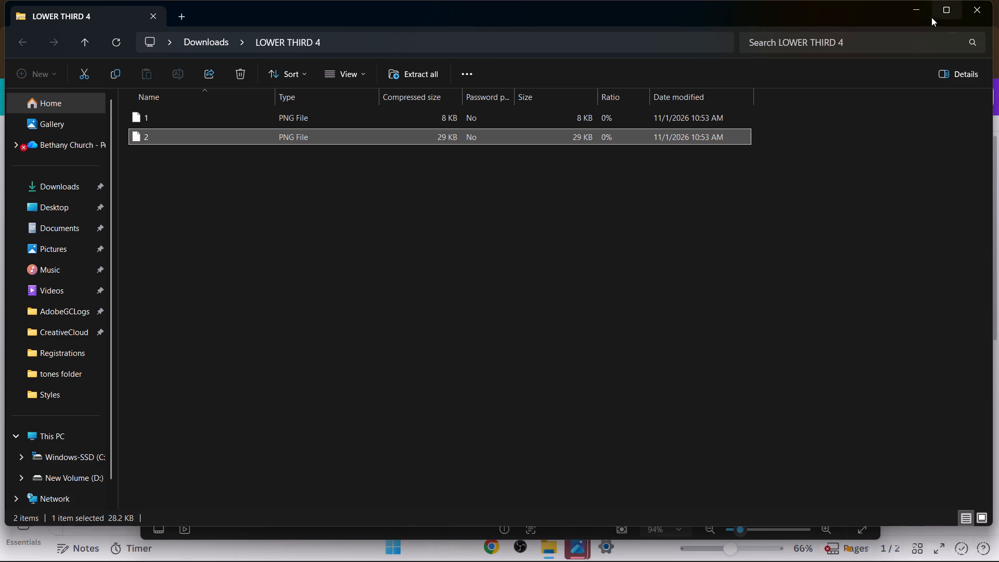
Close the LOWER THIRD 4 zip window and the preview of image 2.
{"action": "left_click", "coordinate": [977, 10]}
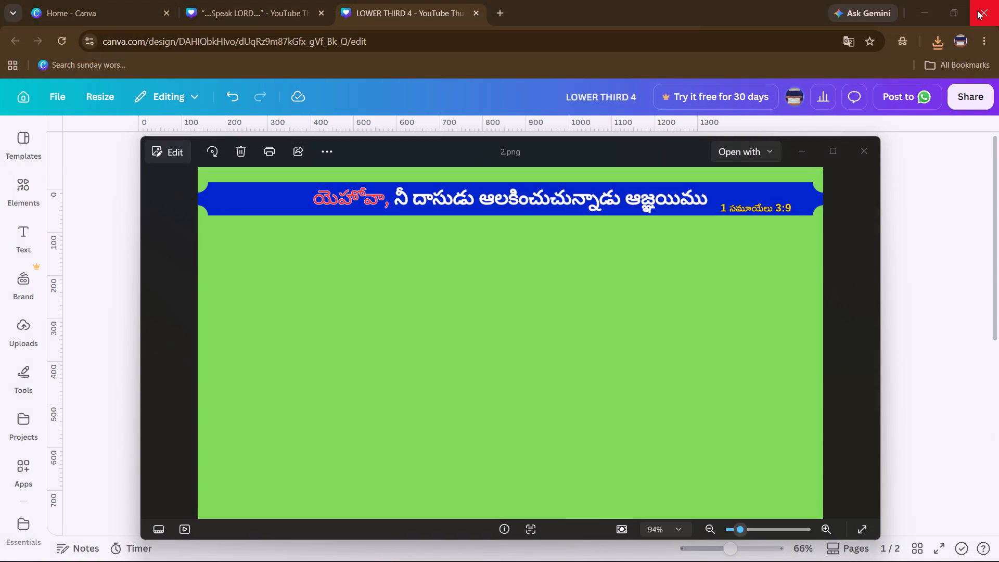
{"action": "left_click", "coordinate": [866, 147]}
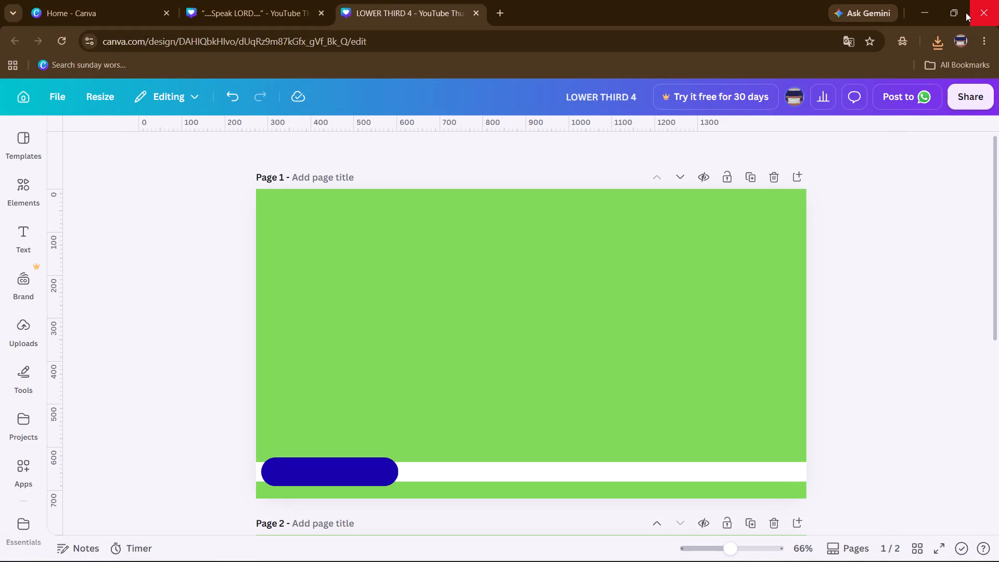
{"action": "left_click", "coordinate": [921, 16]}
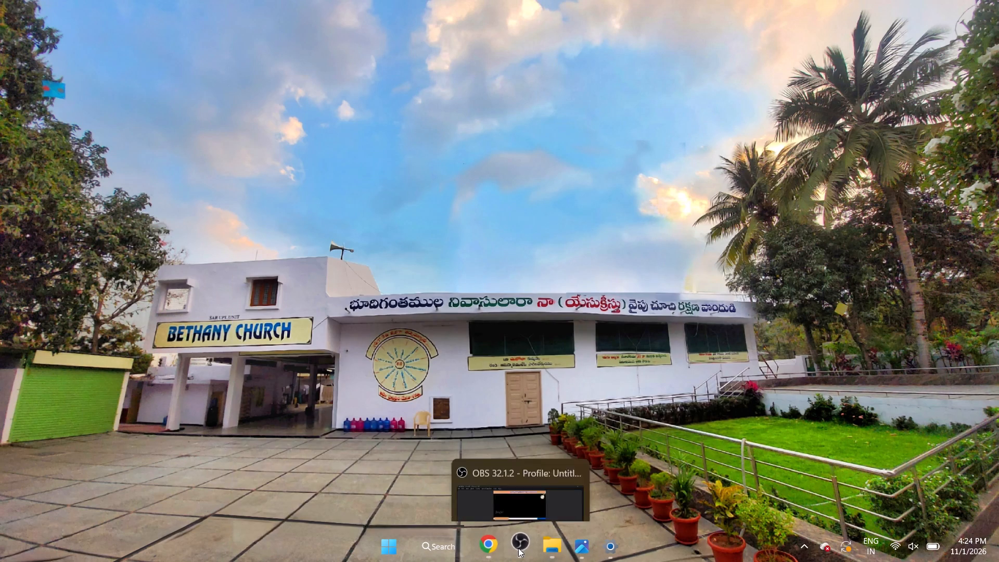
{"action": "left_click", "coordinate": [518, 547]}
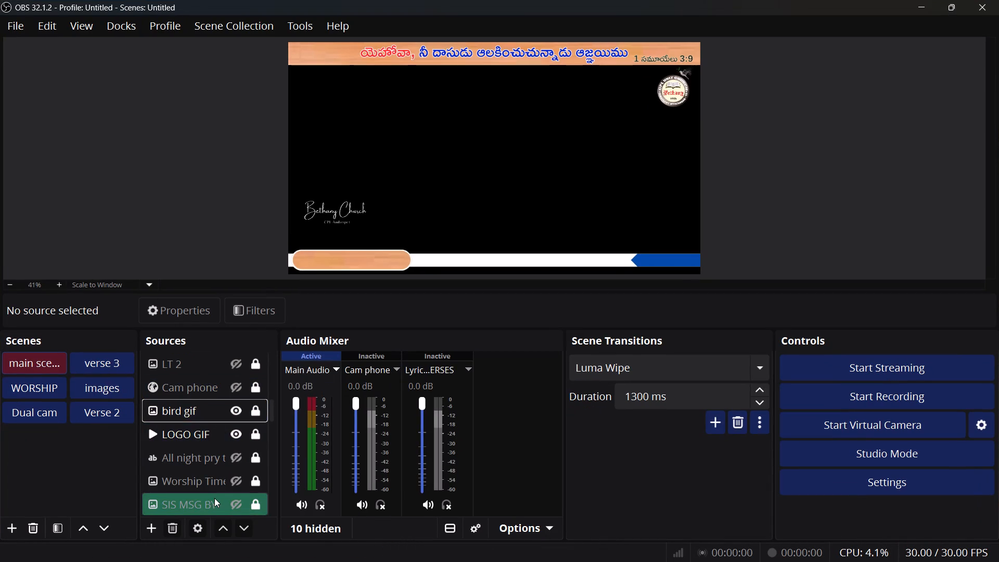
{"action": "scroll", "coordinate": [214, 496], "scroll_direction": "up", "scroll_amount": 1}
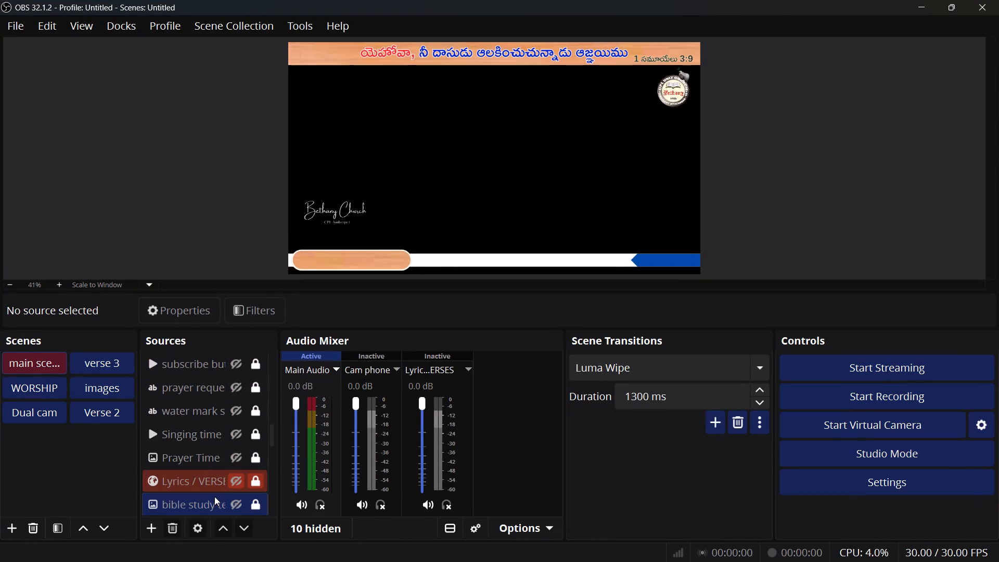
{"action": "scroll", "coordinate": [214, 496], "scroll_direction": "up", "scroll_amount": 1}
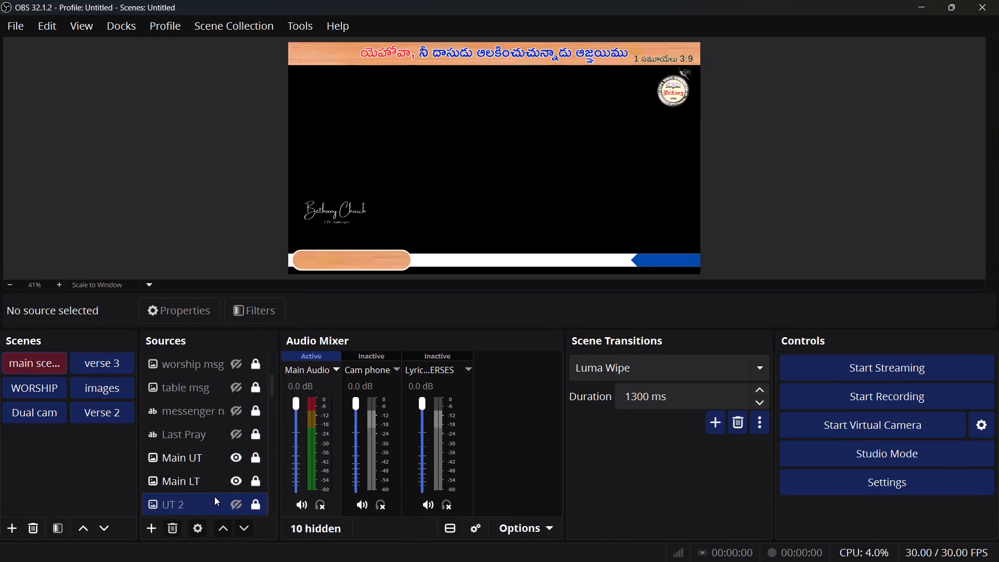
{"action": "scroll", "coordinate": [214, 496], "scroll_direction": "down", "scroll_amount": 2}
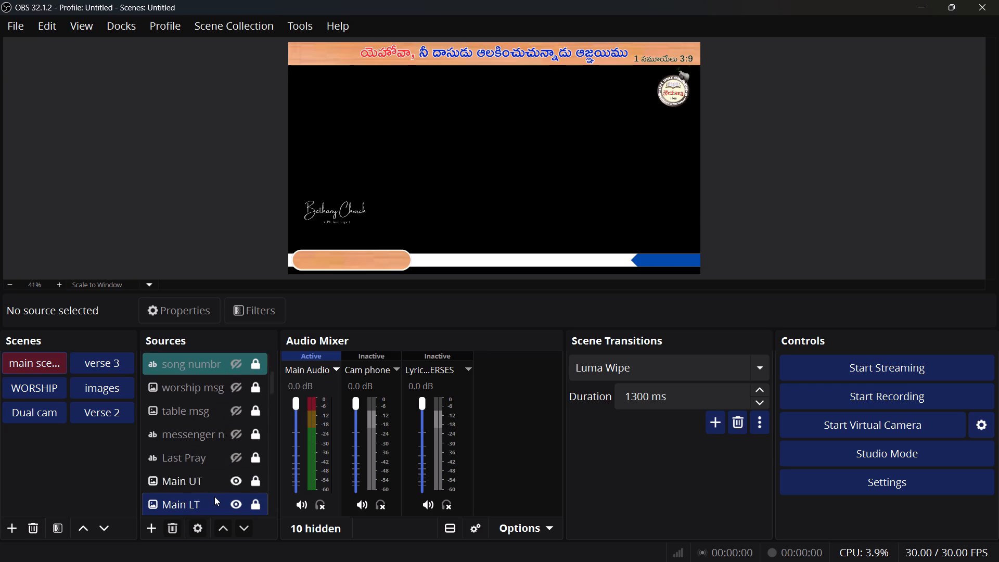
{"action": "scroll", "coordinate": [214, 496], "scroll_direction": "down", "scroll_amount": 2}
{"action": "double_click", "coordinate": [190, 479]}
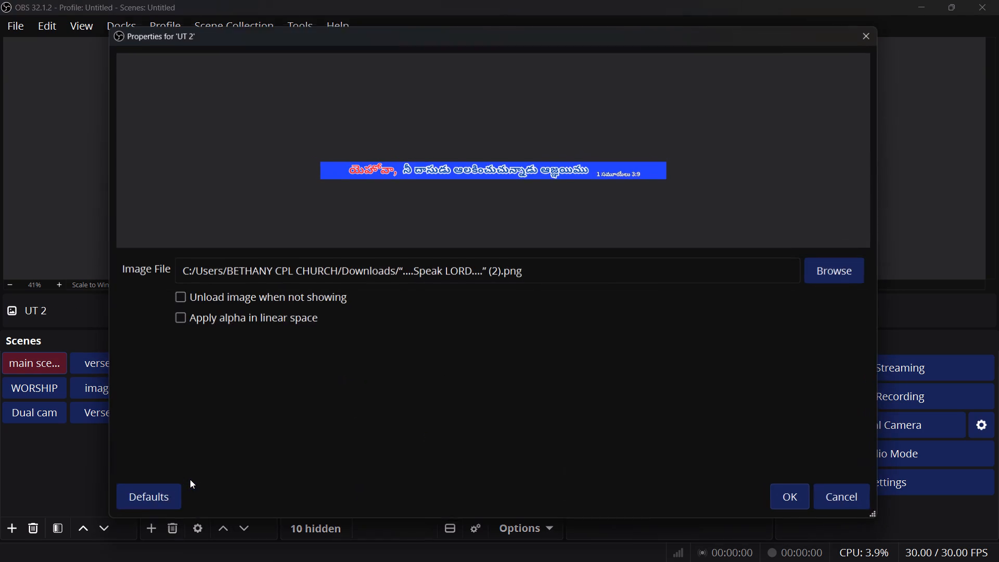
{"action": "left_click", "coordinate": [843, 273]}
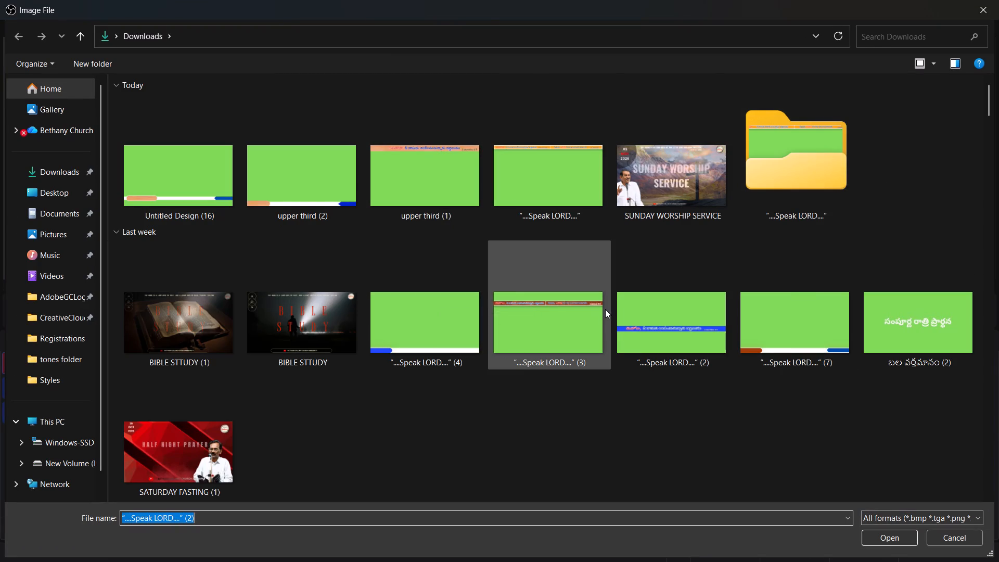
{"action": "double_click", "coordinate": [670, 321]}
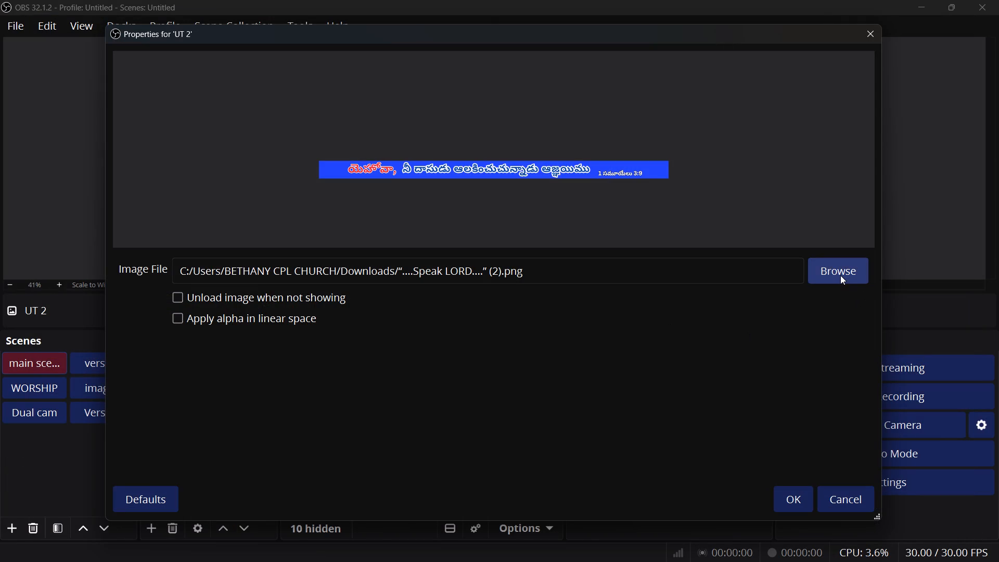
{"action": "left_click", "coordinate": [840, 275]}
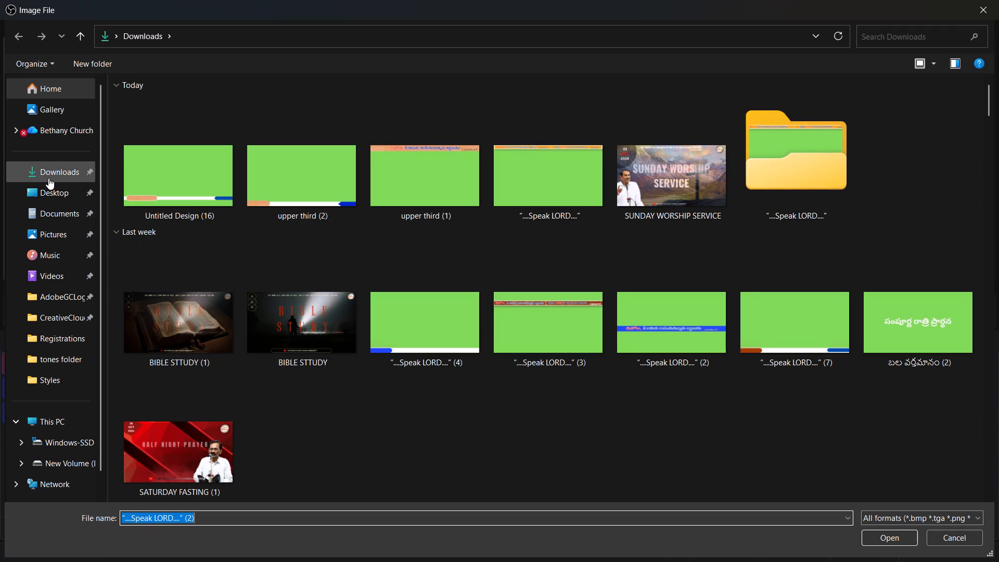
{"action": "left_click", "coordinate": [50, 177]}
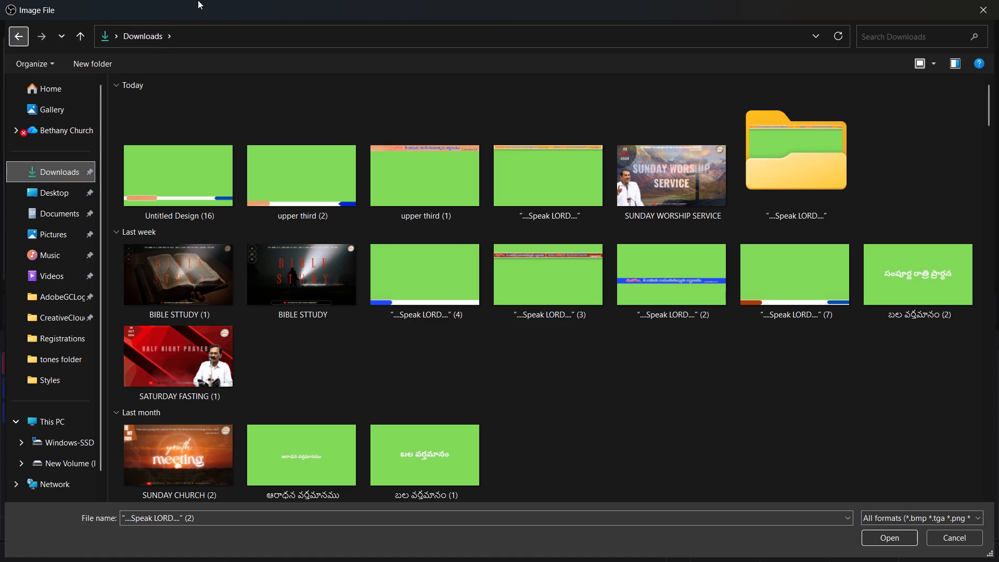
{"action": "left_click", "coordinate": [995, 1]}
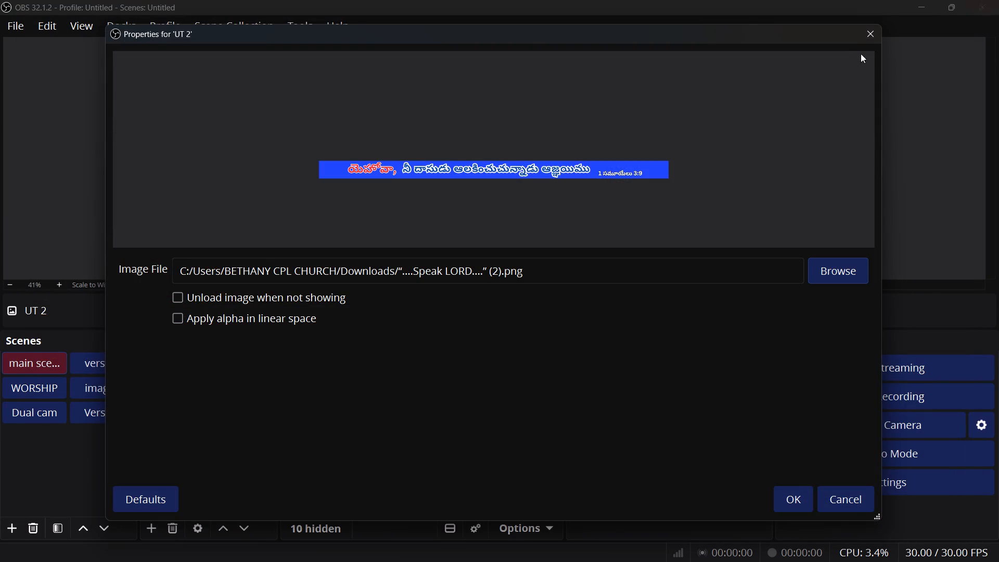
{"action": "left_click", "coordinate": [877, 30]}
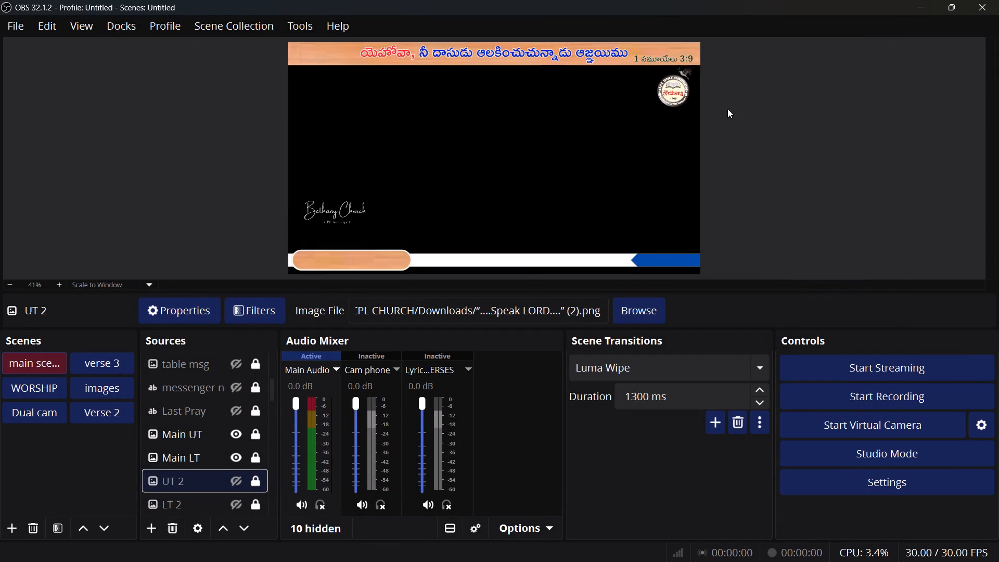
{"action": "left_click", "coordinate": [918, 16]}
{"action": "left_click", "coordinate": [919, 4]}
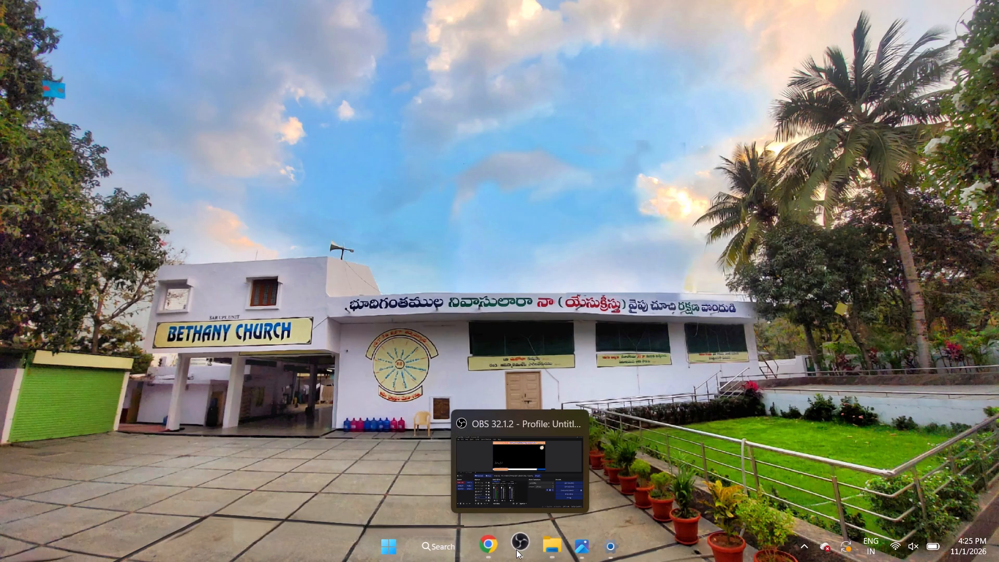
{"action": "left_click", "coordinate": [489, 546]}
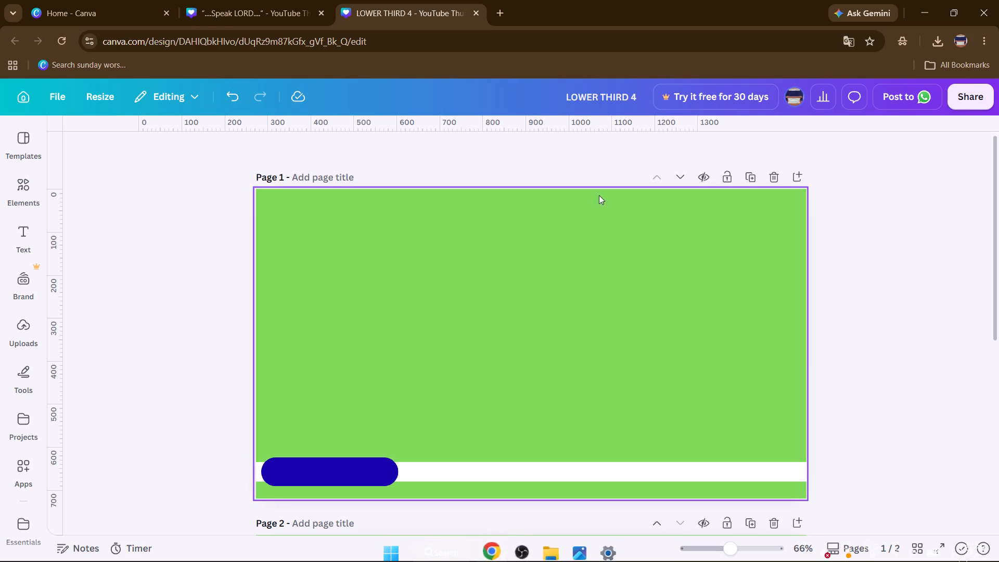
Extract the downloaded LOWER THIRD 4 zip into the Downloads\LOWER THIRD 4 folder and minimize the File Explorer windows.
{"action": "left_click", "coordinate": [939, 33]}
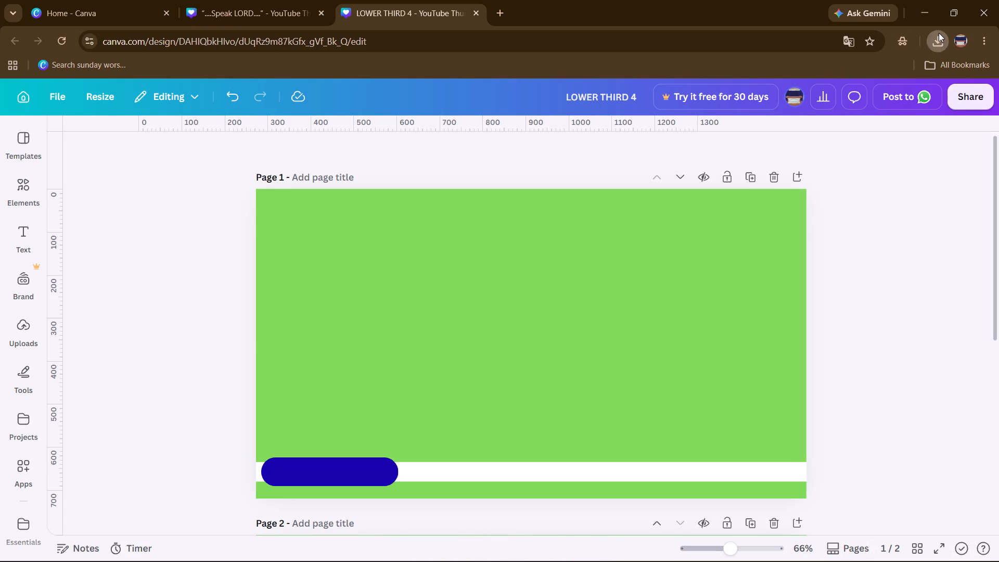
{"action": "left_click", "coordinate": [822, 98]}
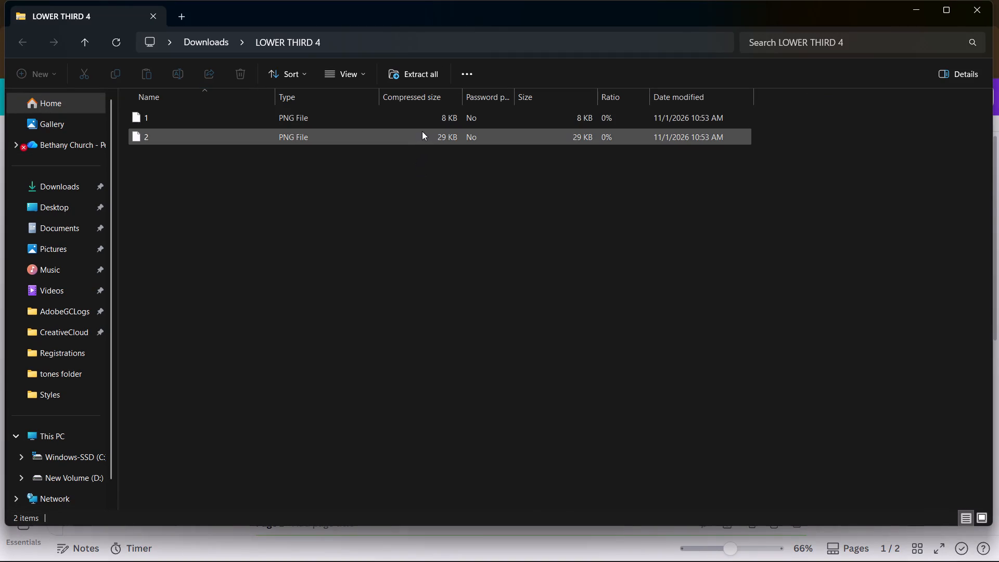
{"action": "left_click", "coordinate": [423, 121]}
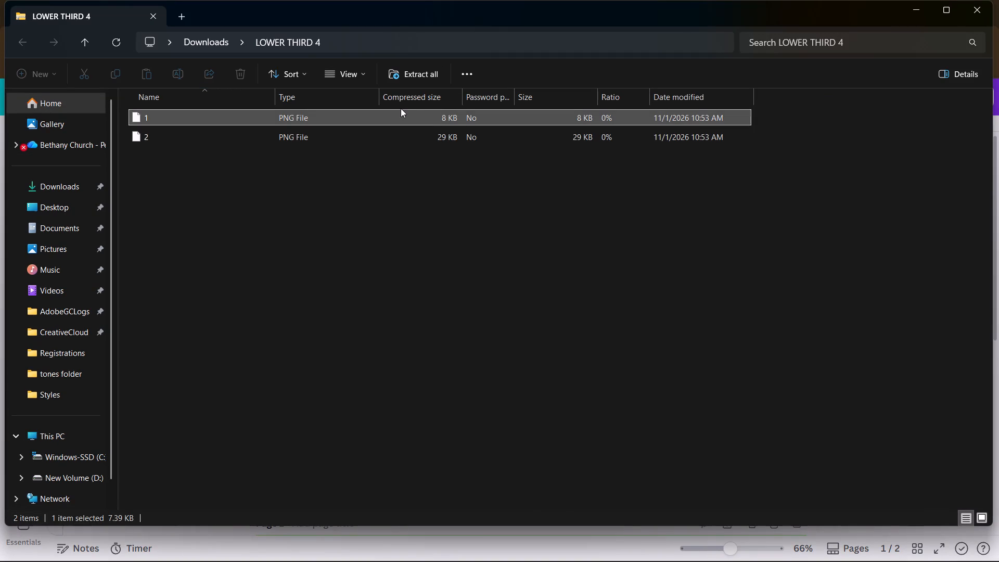
{"action": "right_click", "coordinate": [401, 108]}
{"action": "left_click", "coordinate": [445, 190]}
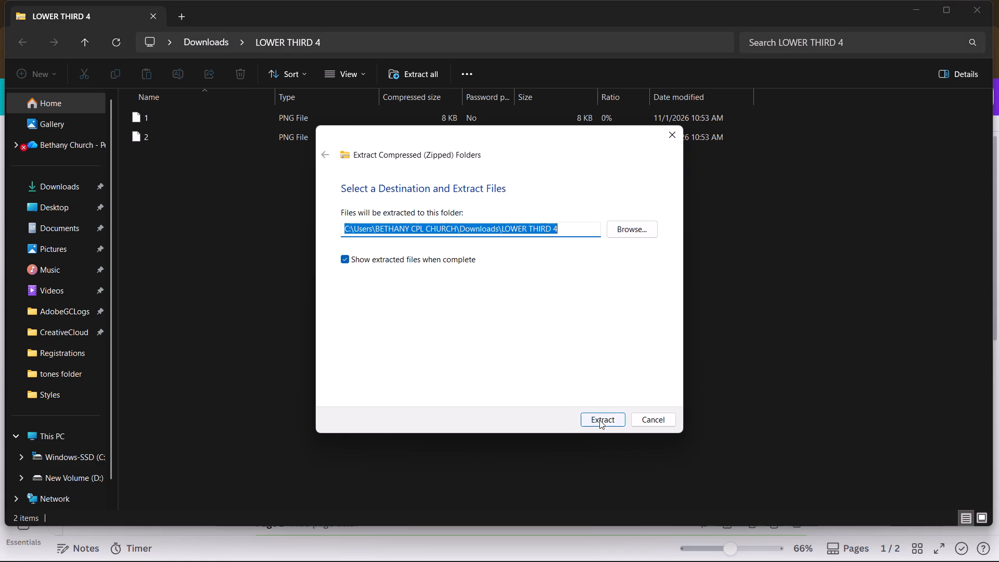
{"action": "left_click", "coordinate": [600, 420]}
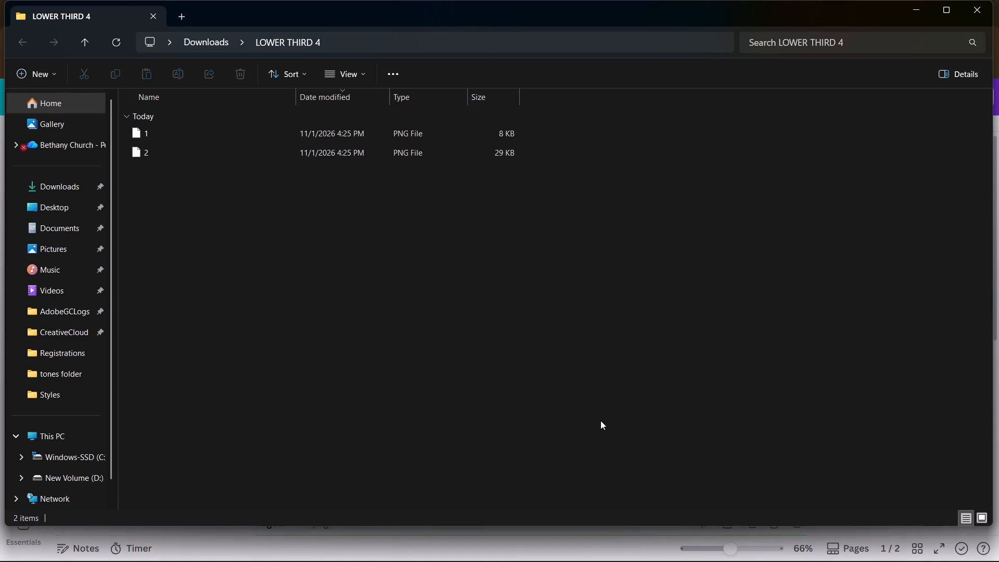
{"action": "left_click", "coordinate": [913, 5]}
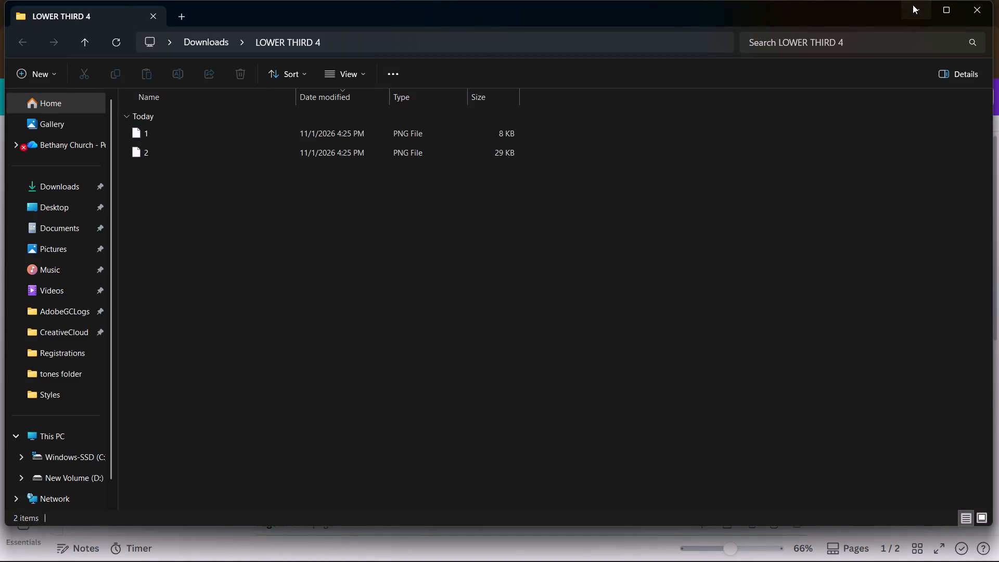
{"action": "left_click", "coordinate": [913, 5]}
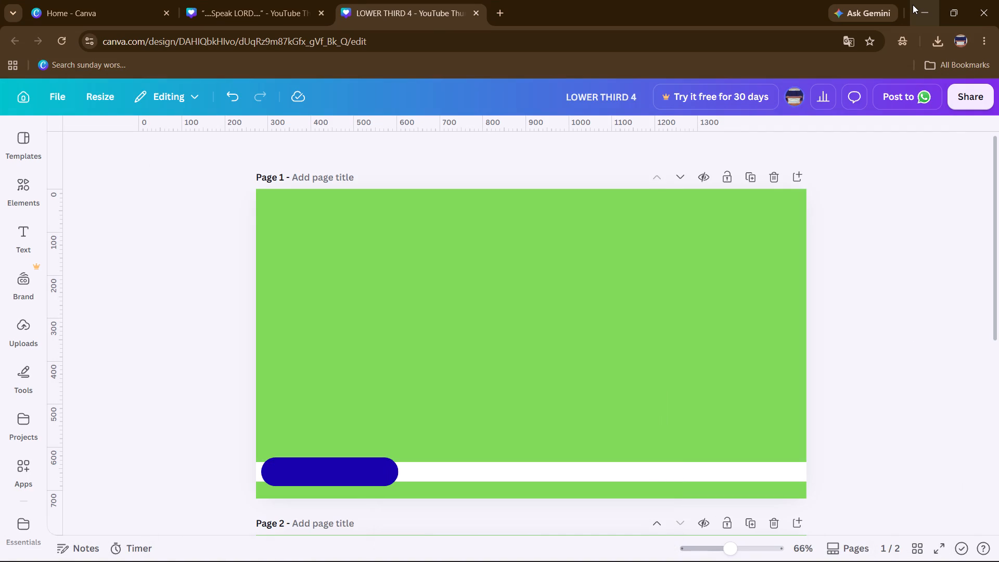
Switch to OBS and hide the Main LT and Main UT sources in the main scene.
{"action": "key", "text": "alt+Tab"}
{"action": "key", "text": "alt+Tab"}
{"action": "key", "text": "alt+Tab"}
{"action": "key", "text": "alt+Tab"}
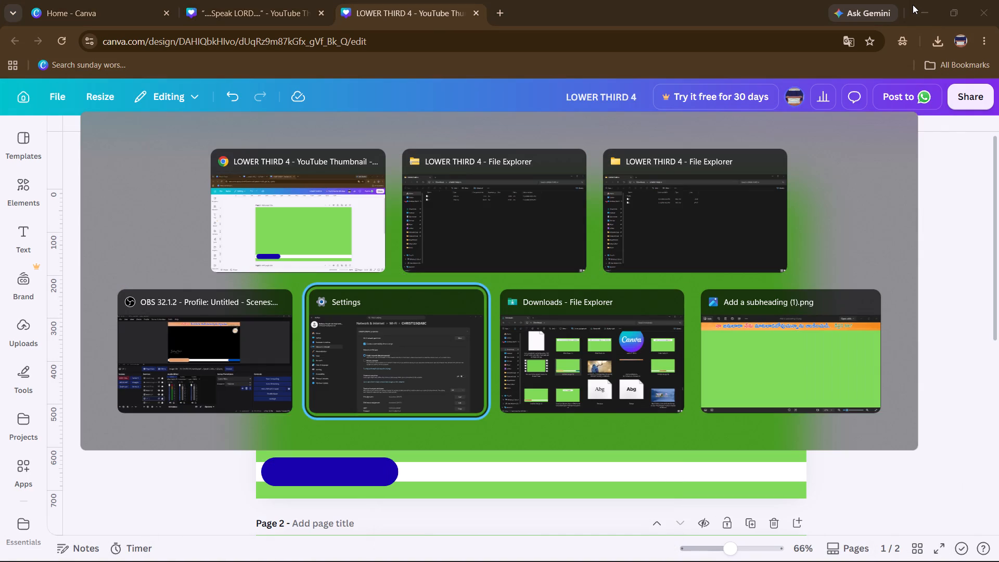
{"action": "key", "text": "alt+Tab"}
{"action": "key", "text": "alt+Tab"}
{"action": "key", "text": "alt+Tab"}
{"action": "key", "text": "alt+Tab"}
{"action": "key", "text": "alt+Tab"}
{"action": "key", "text": "alt+Tab"}
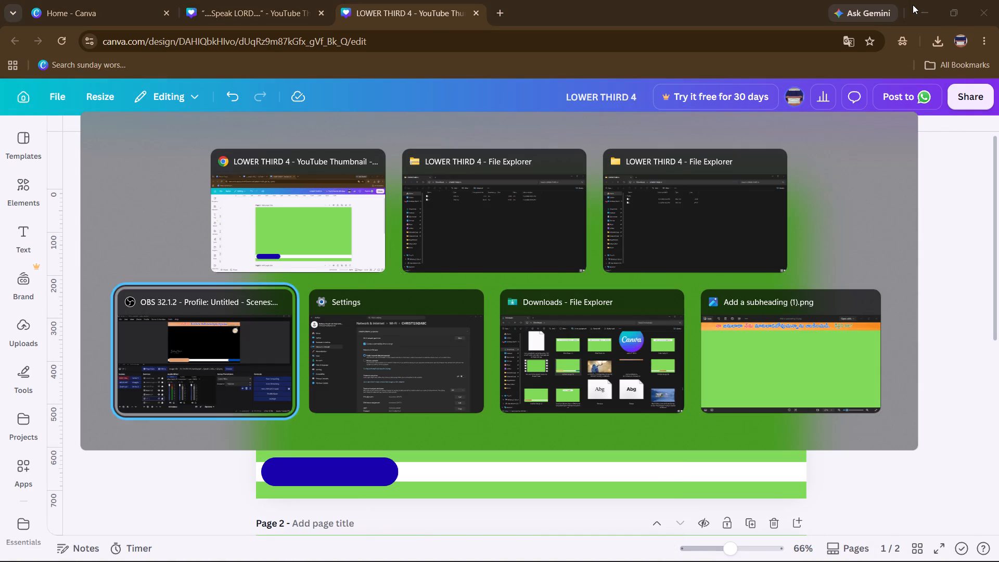
{"action": "key", "text": "alt+Tab"}
{"action": "key", "text": "alt+Tab"}
{"action": "key", "text": "alt+Tab"}
{"action": "key", "text": "alt+Tab"}
{"action": "key", "text": "alt+Tab"}
{"action": "key", "text": "alt+Tab"}
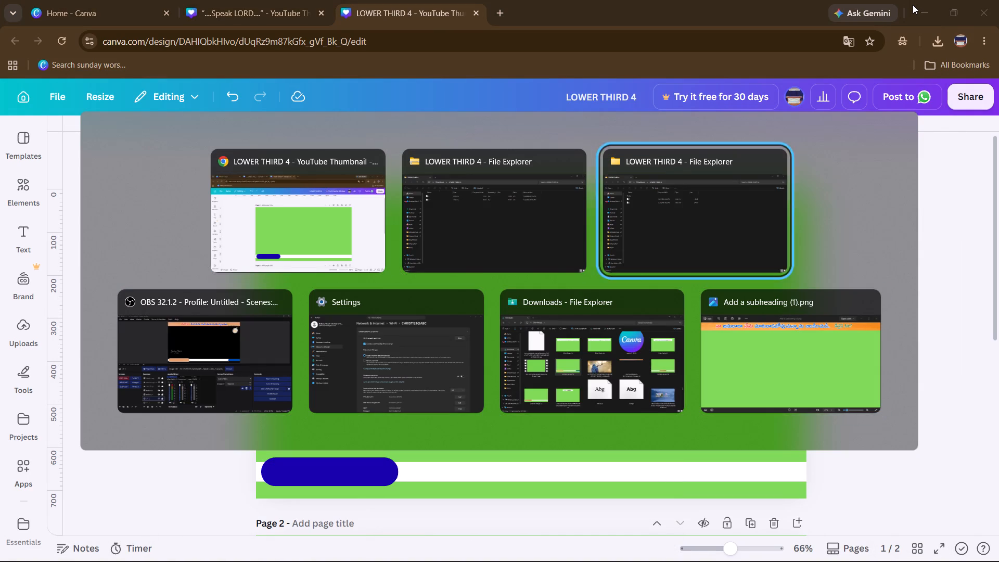
{"action": "key", "text": "alt+Tab"}
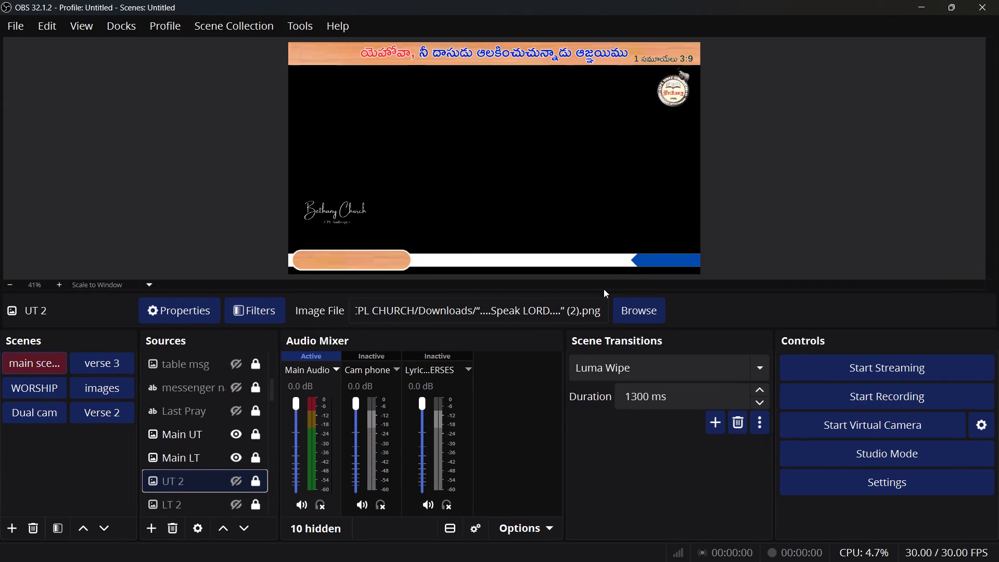
{"action": "left_click", "coordinate": [234, 457]}
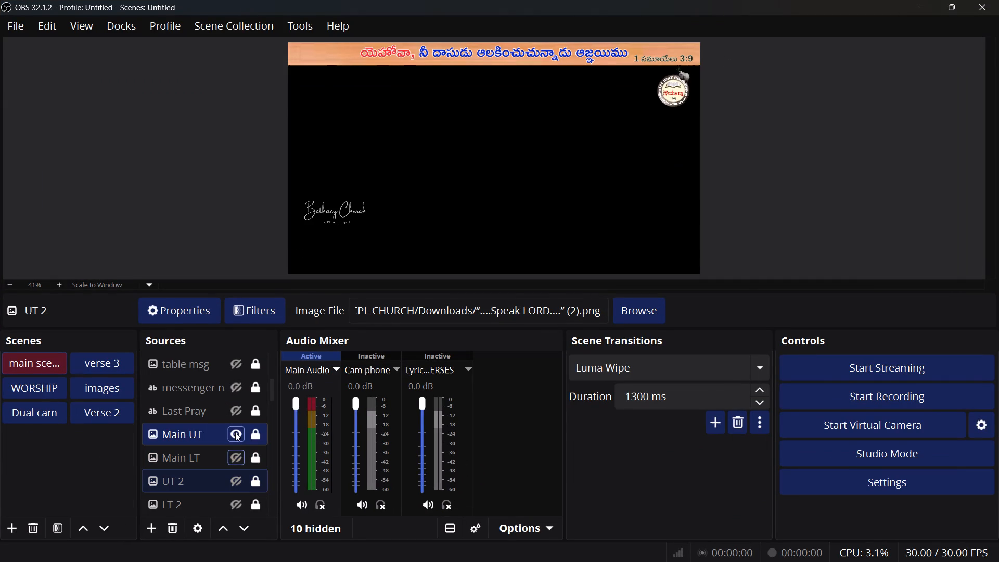
{"action": "left_click", "coordinate": [235, 432]}
Browse for a new image file for the UT 2 source in the LOWER THIRD 4 folder in Downloads.
{"action": "double_click", "coordinate": [224, 482]}
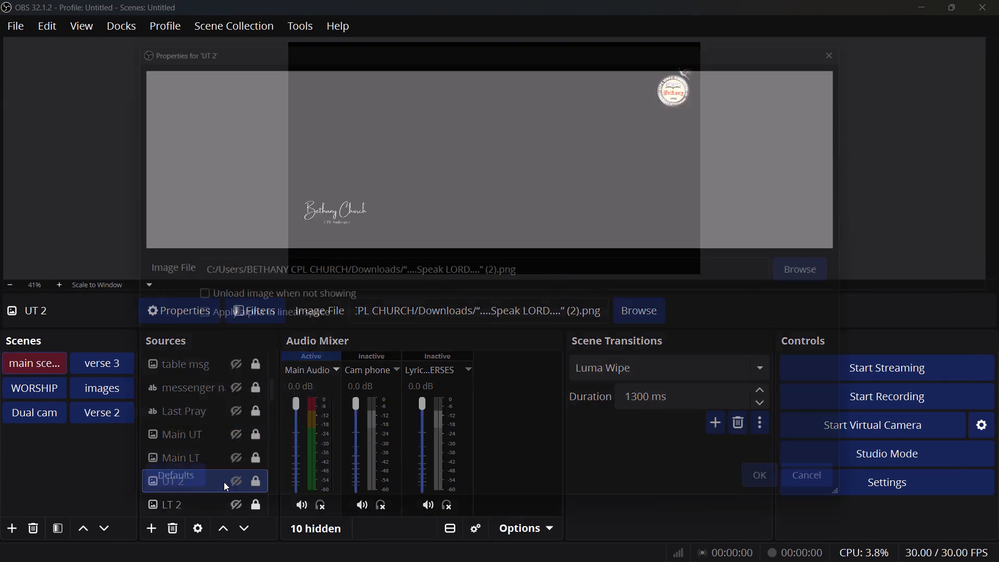
{"action": "left_click", "coordinate": [852, 277]}
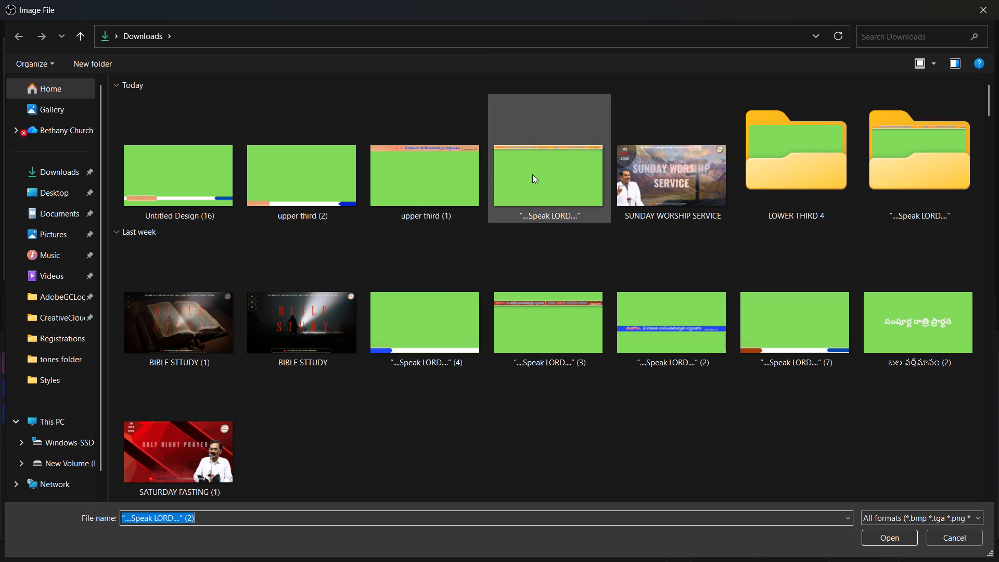
{"action": "left_click", "coordinate": [783, 187]}
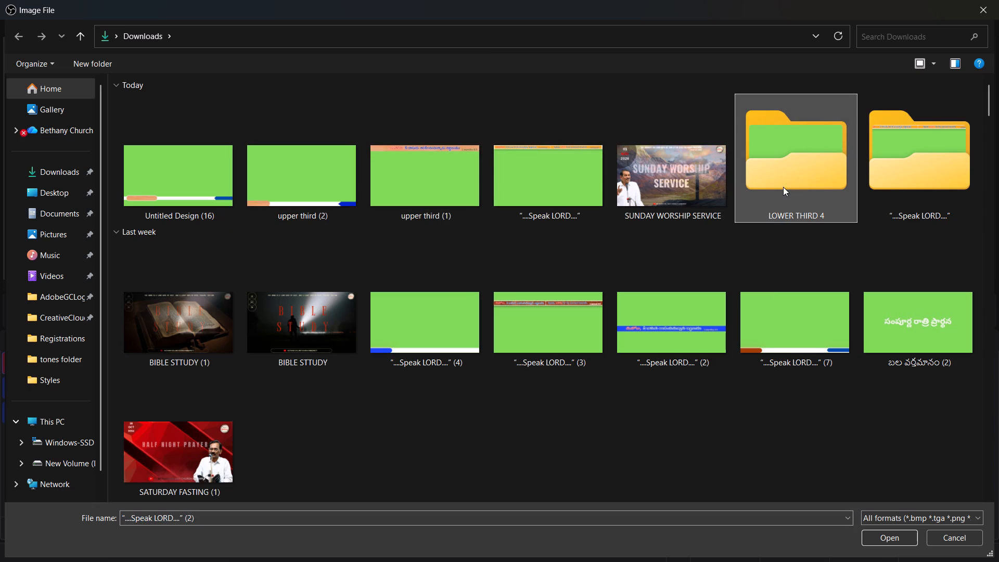
{"action": "left_click", "coordinate": [783, 187]}
{"action": "double_click", "coordinate": [783, 187]}
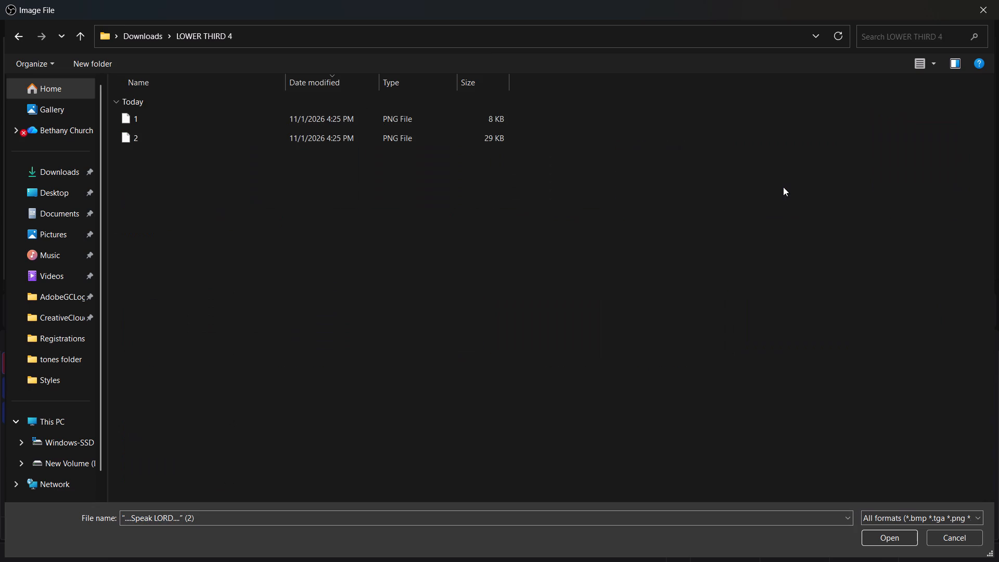